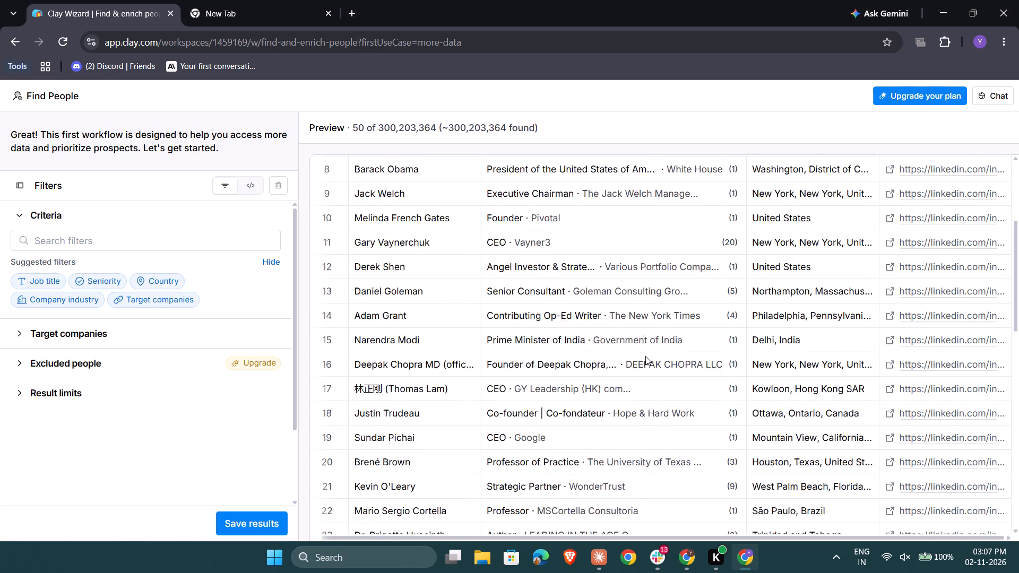
Look through the Find People preview table, covering the listed names, experiences, locations and LinkedIn URLs.
scroll(645, 356, up, 7)
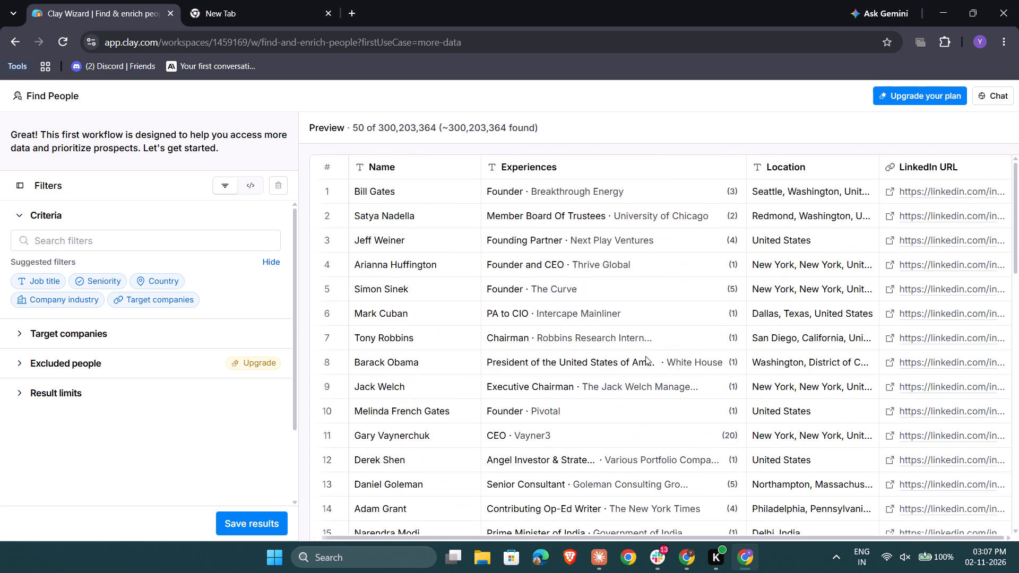
drag(1014, 196, 998, 268)
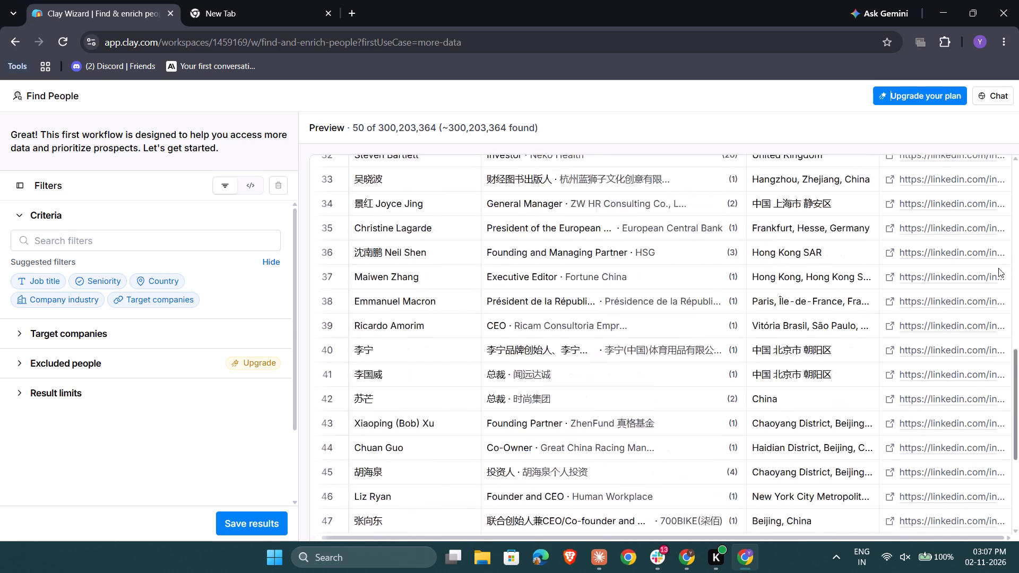
drag(998, 268, 1018, 97)
scroll(725, 205, up, 5)
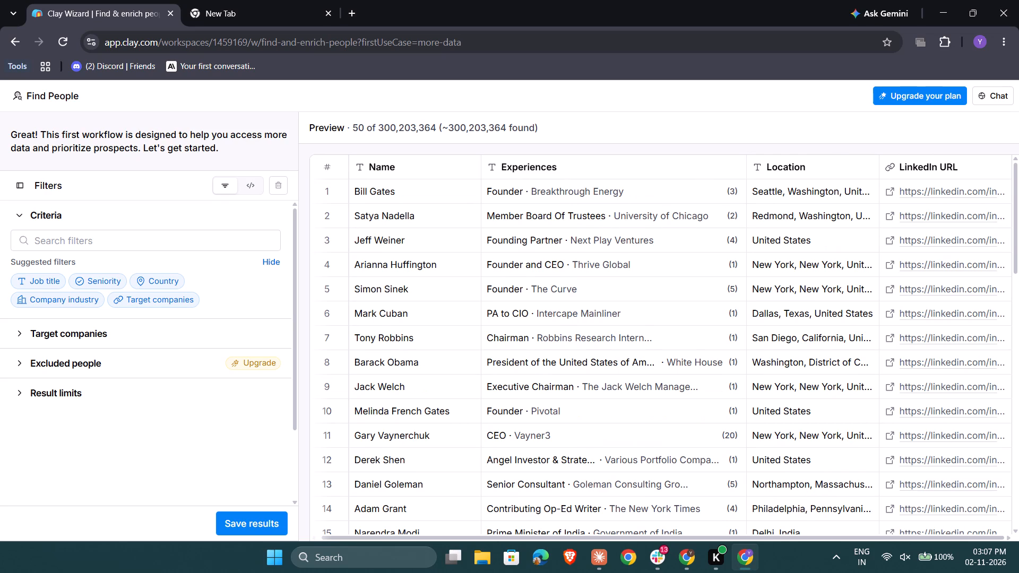
scroll(568, 261, up, 4)
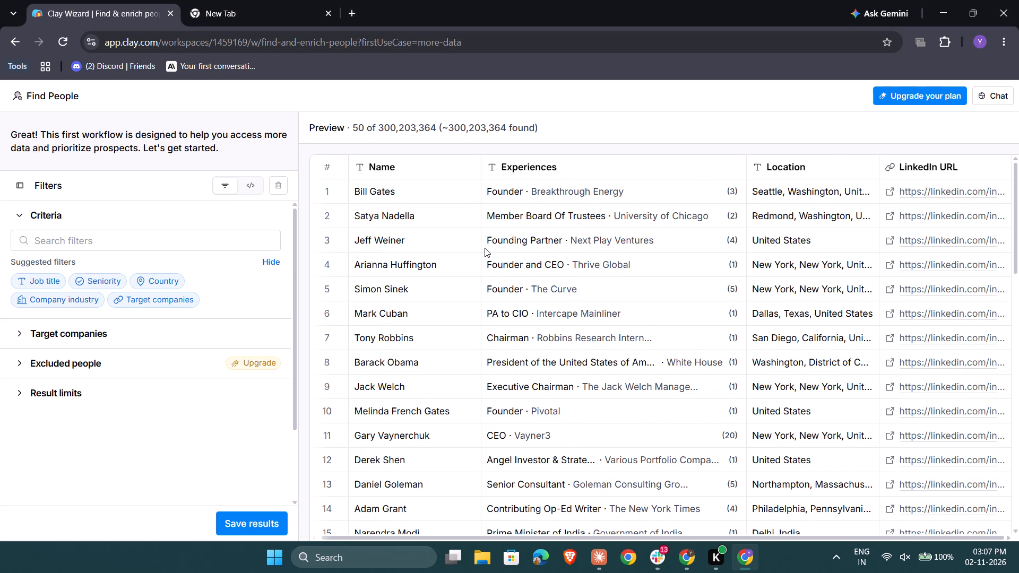
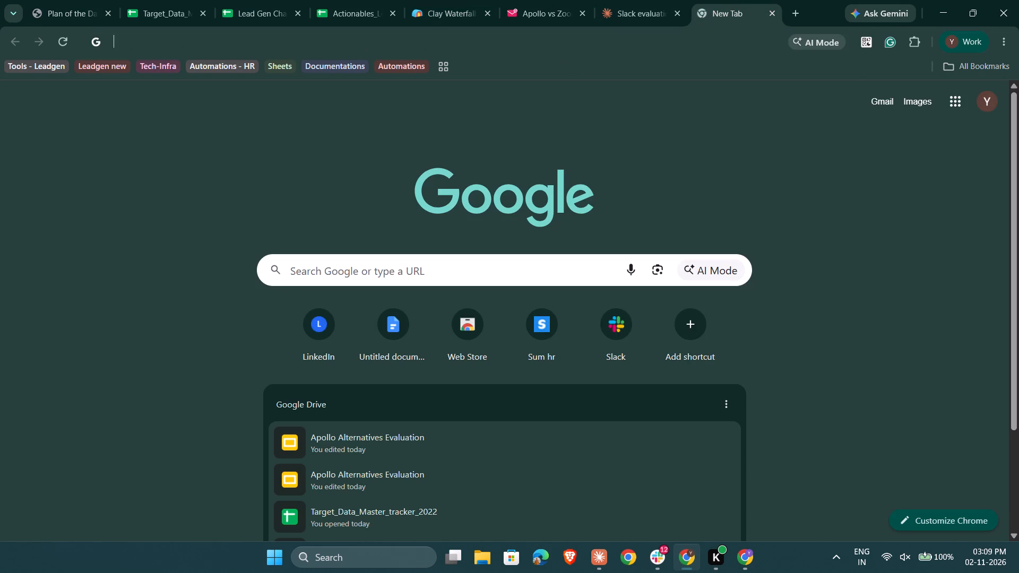
Open the Target_Data_Master_tracker_2022 spreadsheet at its Titles Lists_2025 sheet.
key(ctrl+v)
key(Return)
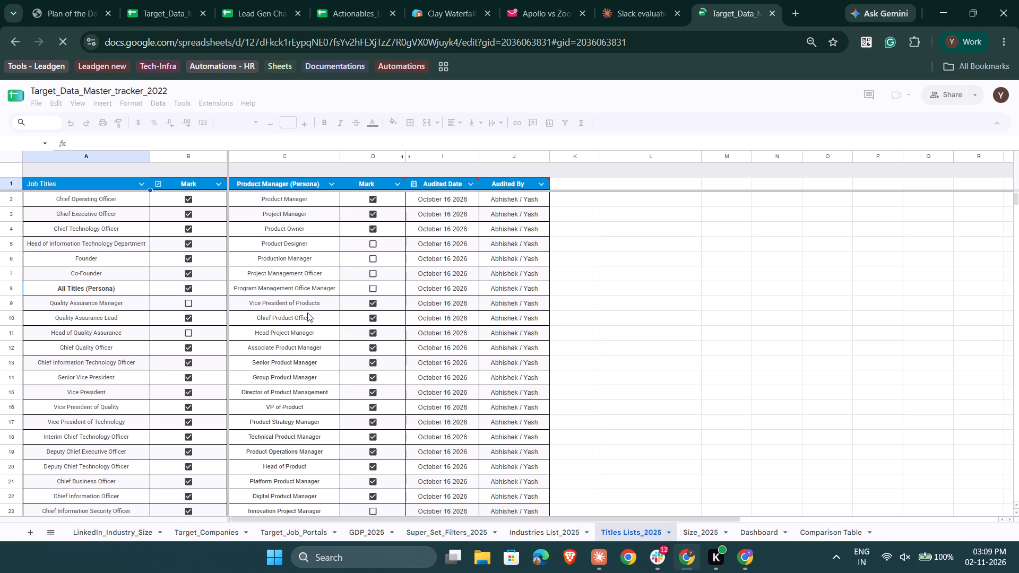
Look through the Job Titles and Product Manager (Persona) lists and their marks on the Titles Lists_2025 sheet.
scroll(307, 312, down, 7)
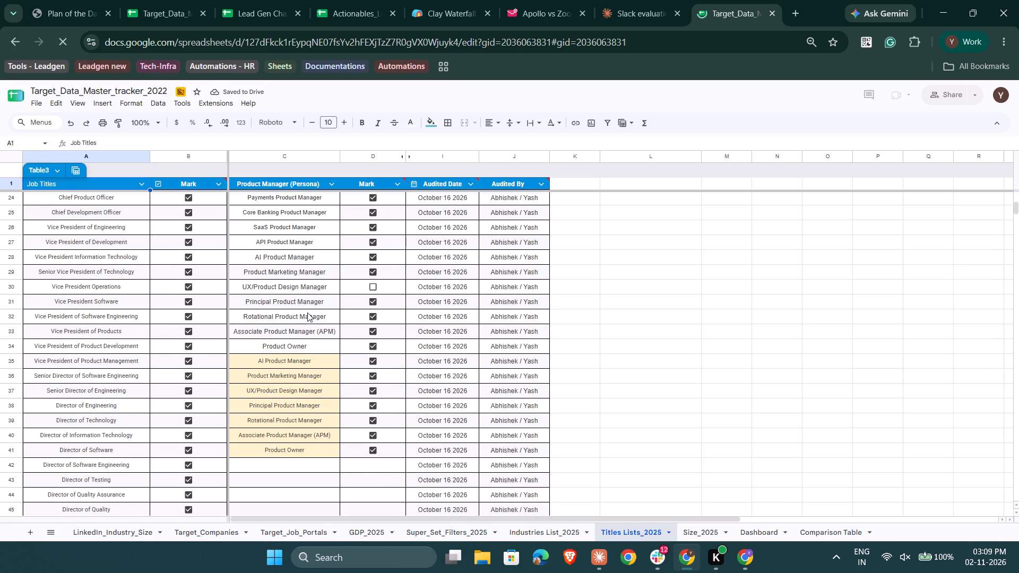
scroll(307, 312, down, 2)
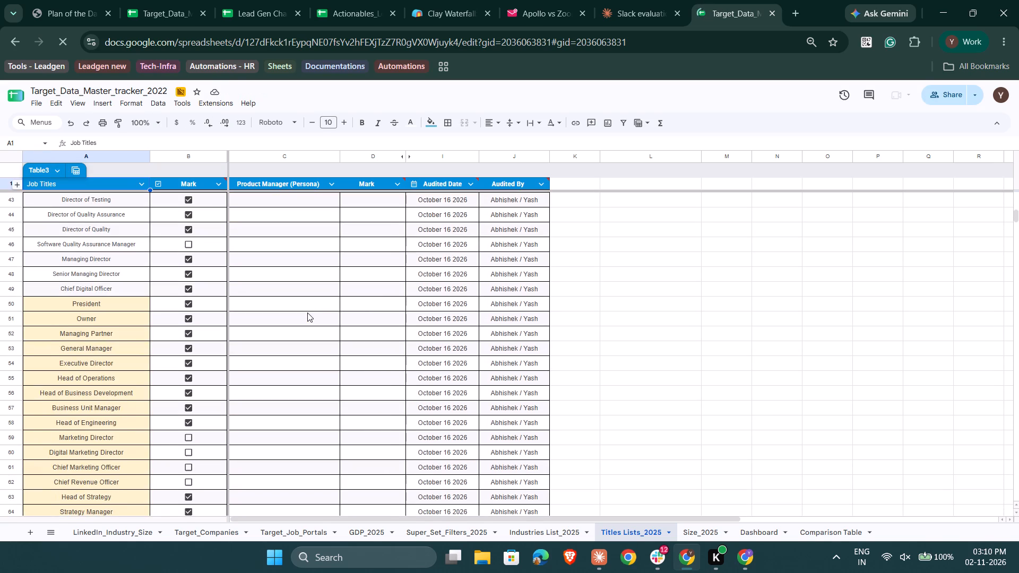
scroll(307, 312, down, 2)
scroll(307, 312, up, 8)
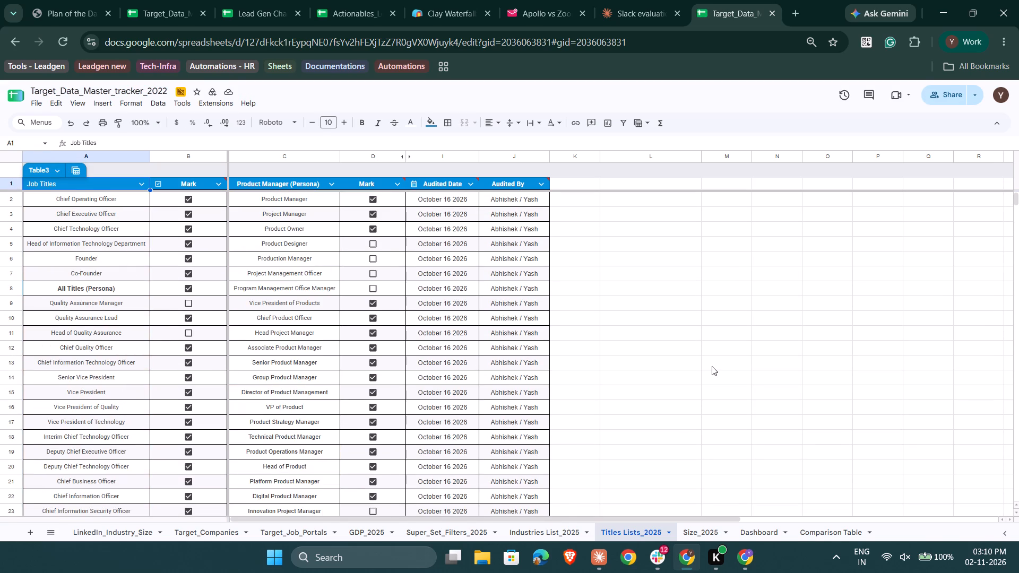
In Clay's Find People wizard, add a Job title filter with Chief Operating Officer, the first title in the tracker.
click(748, 559)
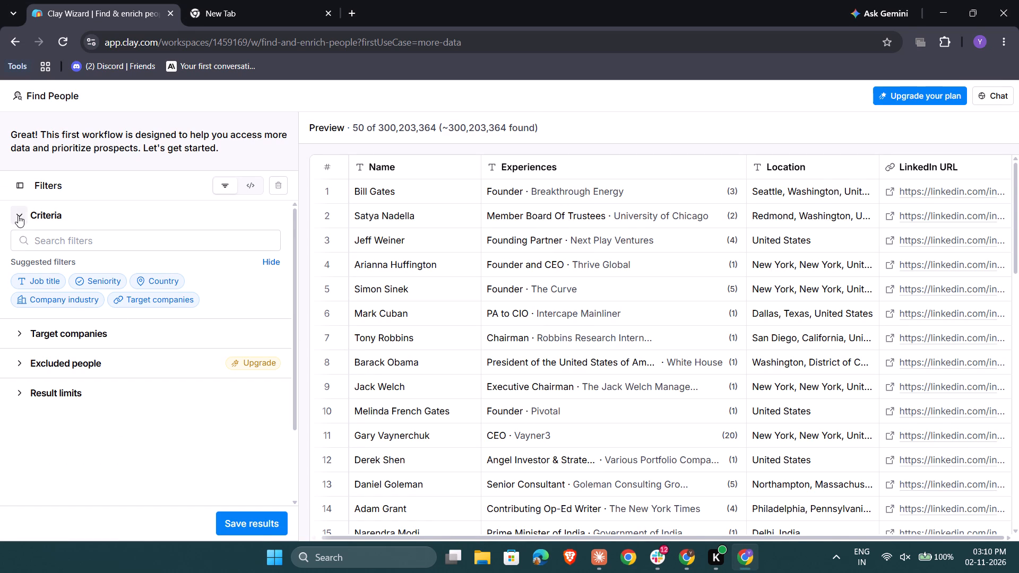
click(40, 281)
click(689, 552)
click(689, 552)
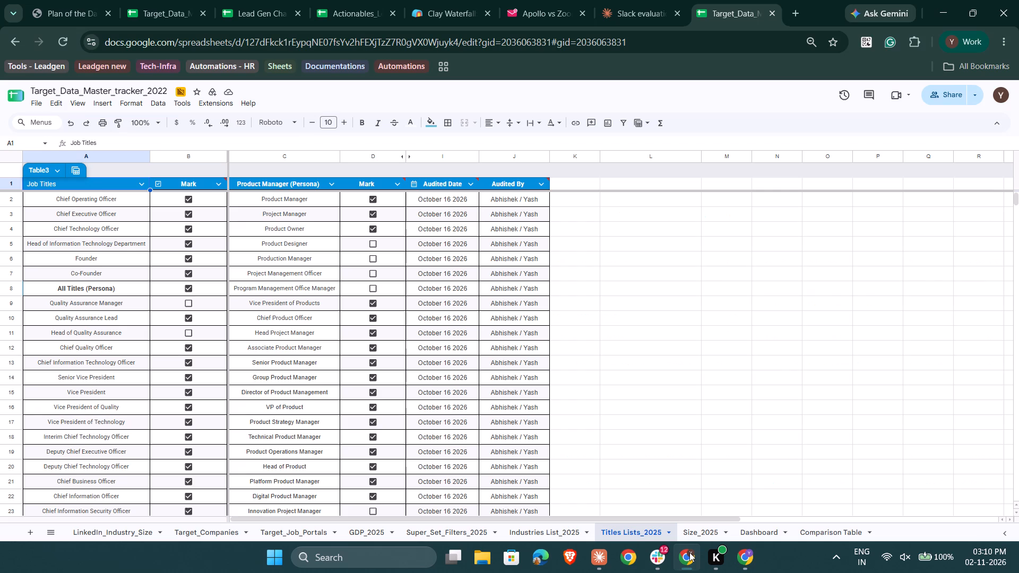
text(chief)
key(space)
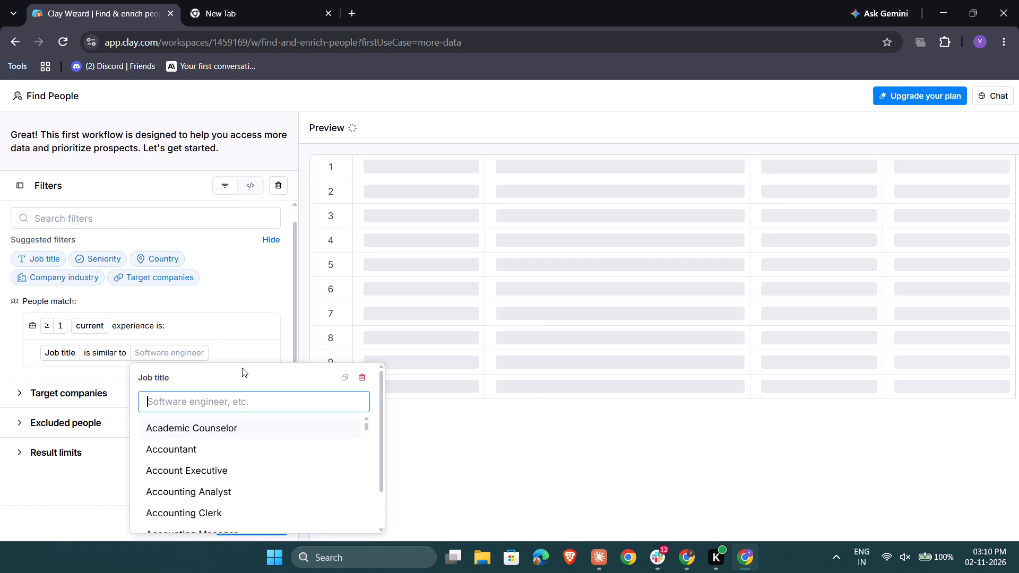
text(operating)
key(space)
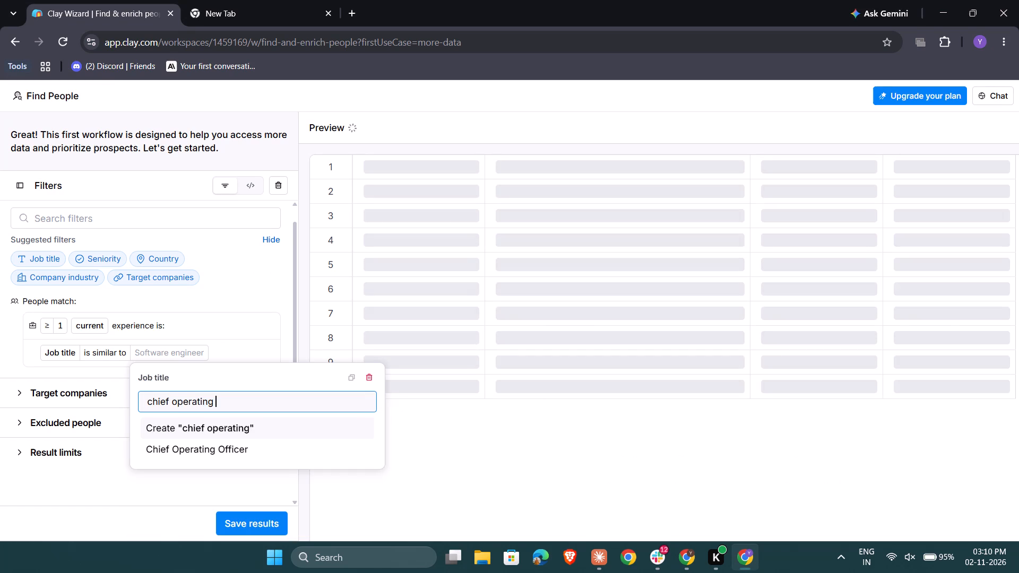
click(247, 447)
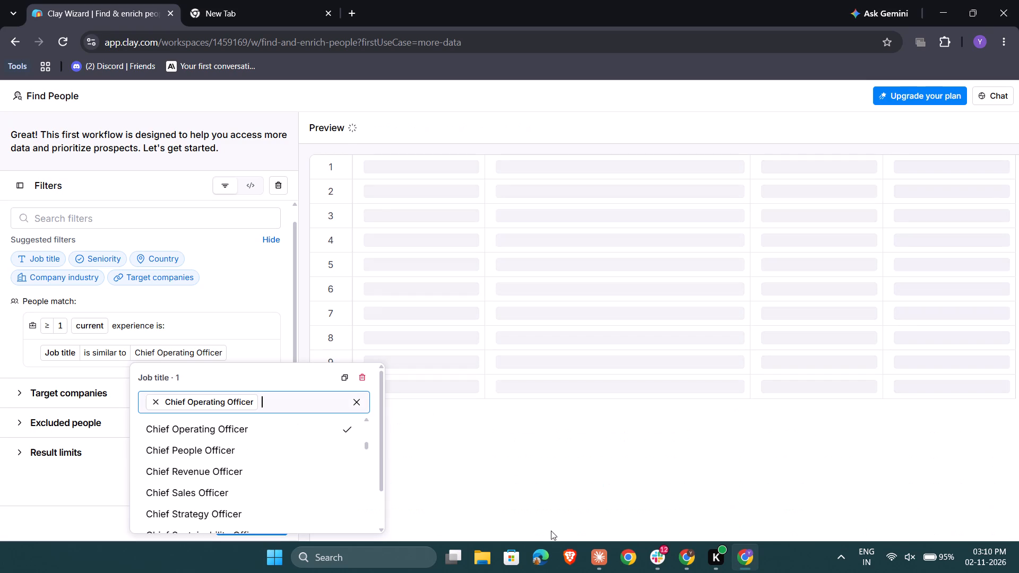
Arrange the titles tracker and the Clay wizard side by side on the screen.
click(696, 572)
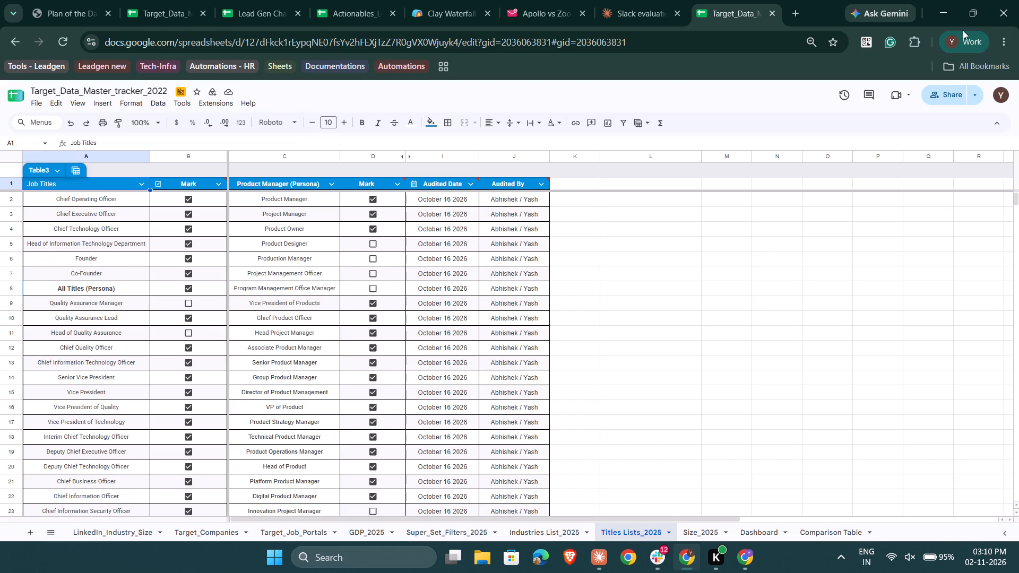
click(891, 54)
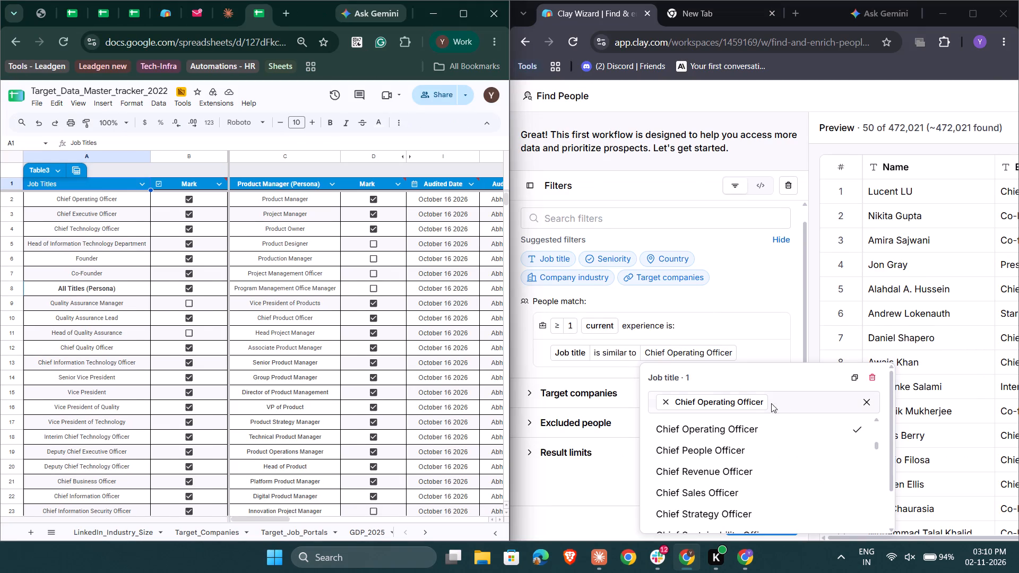
Add Chief Executive Officer and Chief Technology Officer to the job title filter.
click(799, 401)
click(782, 406)
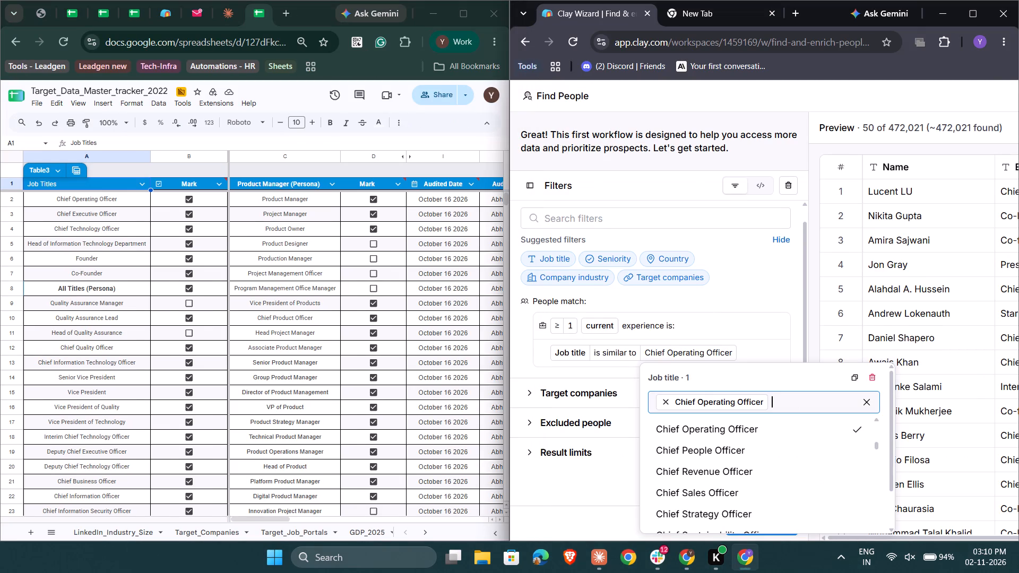
text(chief ex)
key(Down)
key(Return)
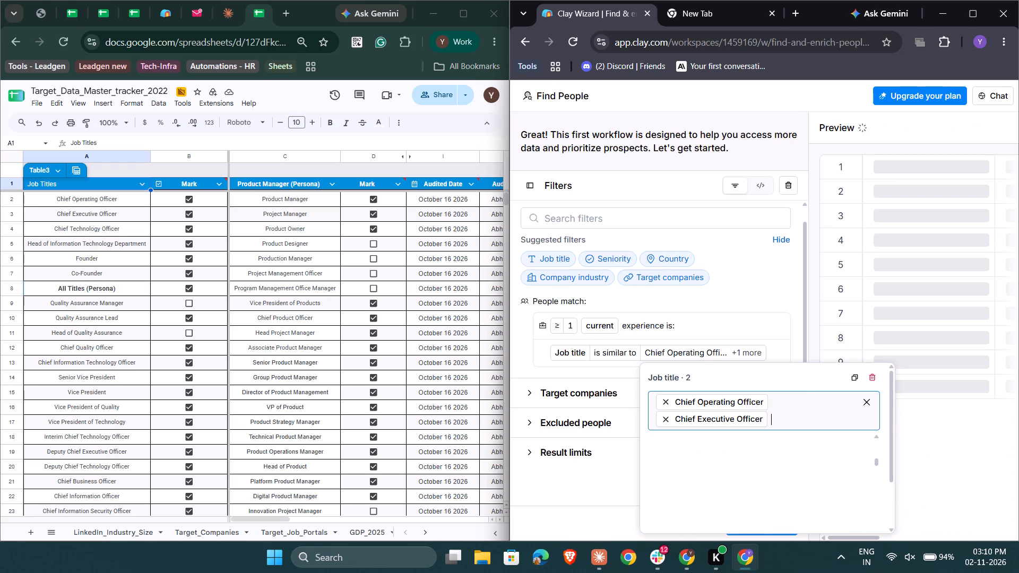
text(chief techn)
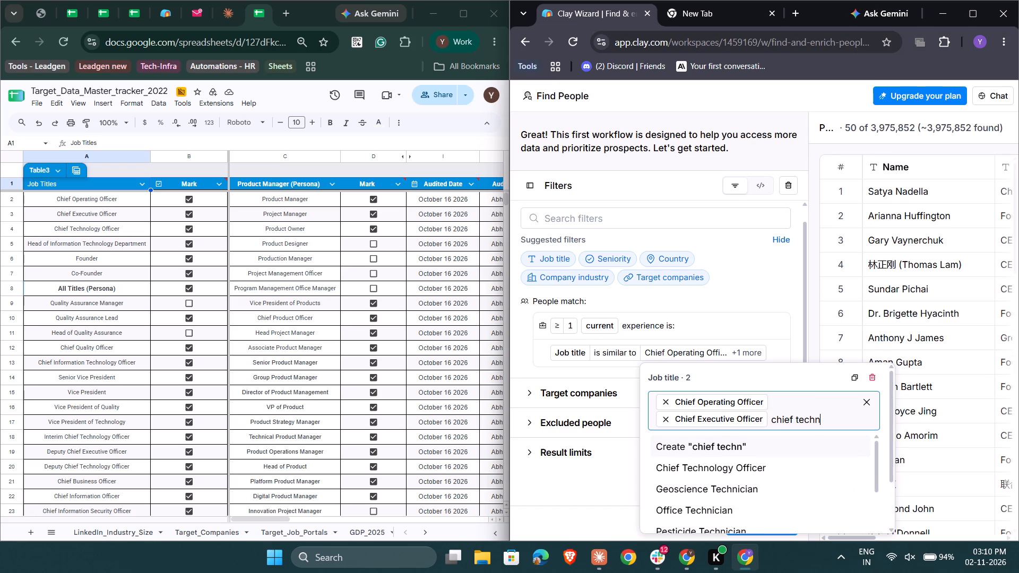
key(Down)
key(Return)
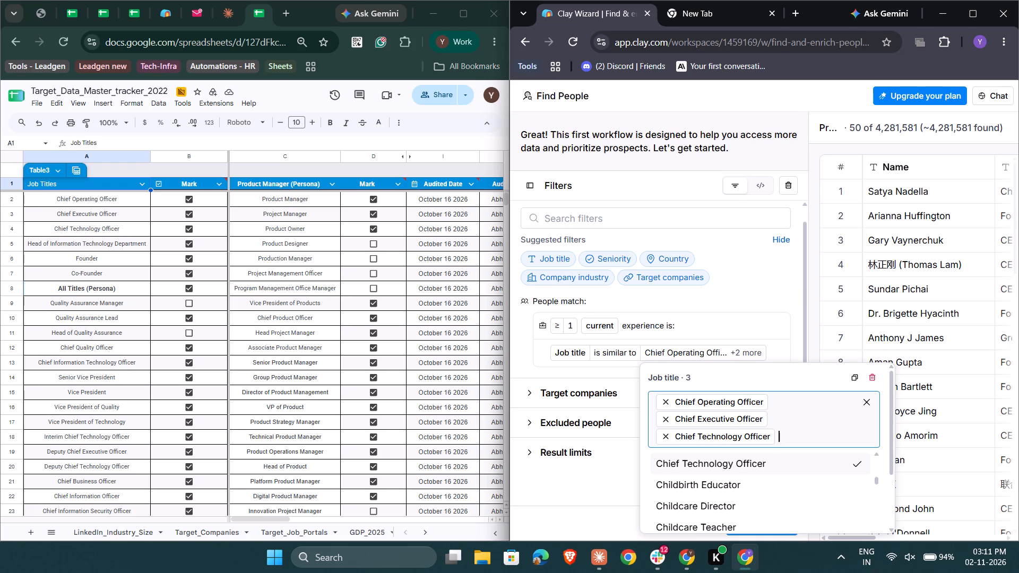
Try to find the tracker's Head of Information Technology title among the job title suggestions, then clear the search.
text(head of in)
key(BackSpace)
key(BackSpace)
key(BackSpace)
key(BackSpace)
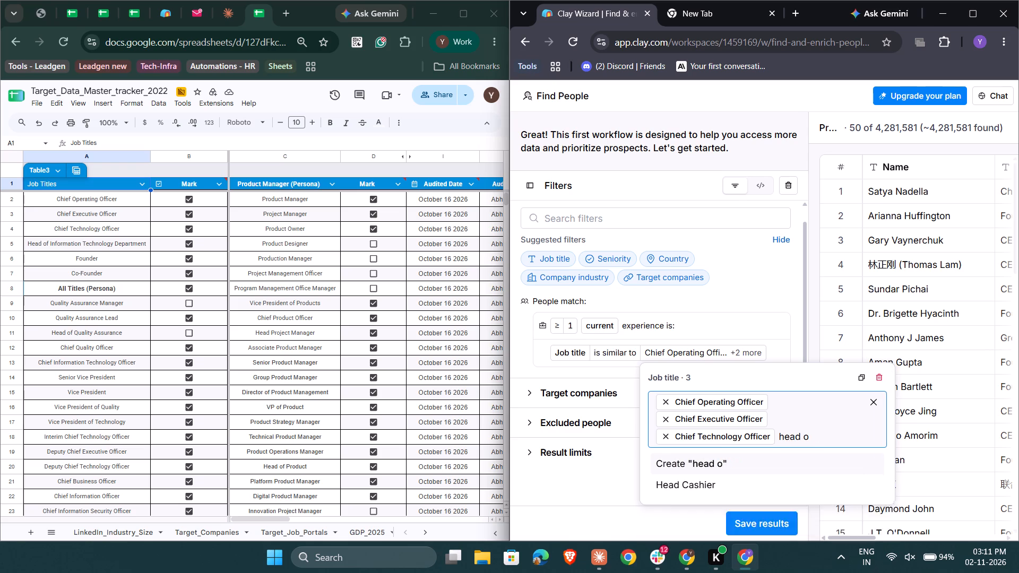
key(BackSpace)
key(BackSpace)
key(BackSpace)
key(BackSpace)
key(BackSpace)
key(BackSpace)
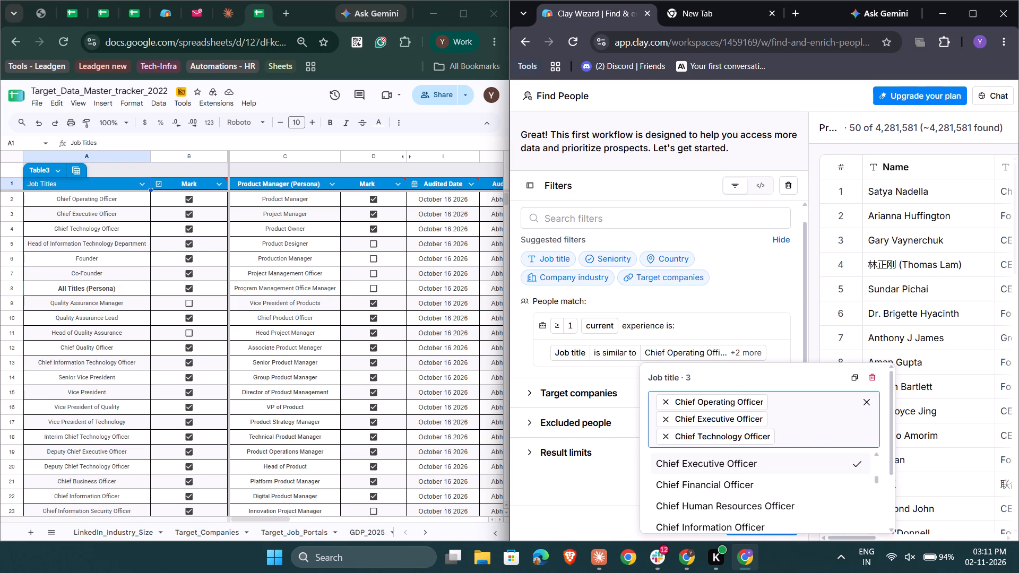
Add Founder to the job title filter.
text(founder)
key(Down)
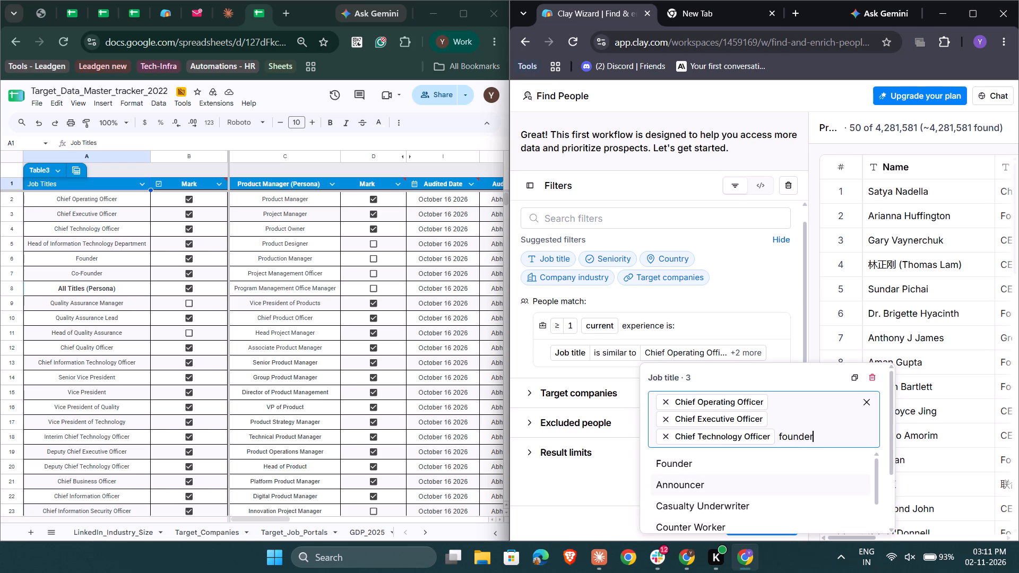
key(Up)
key(Return)
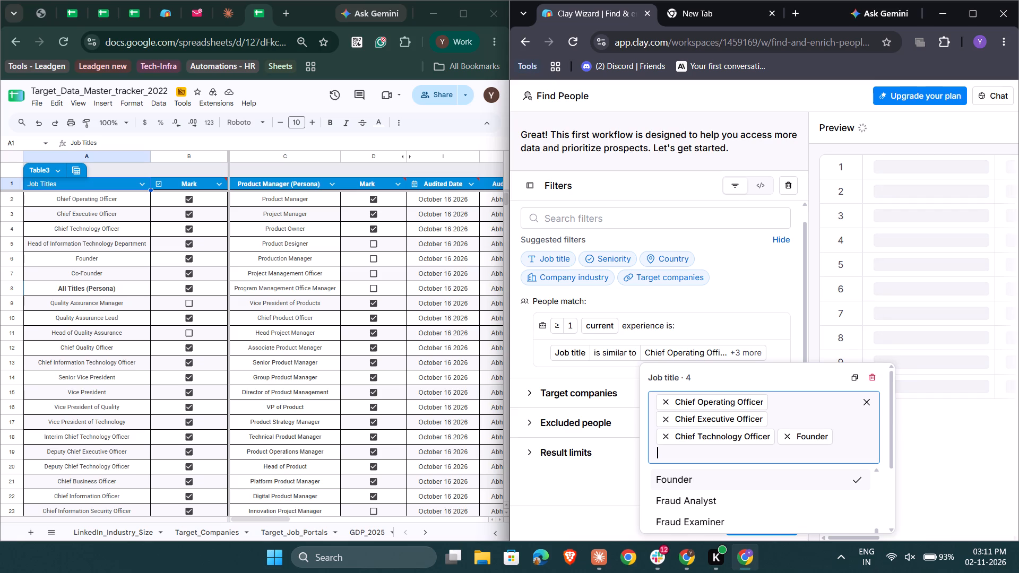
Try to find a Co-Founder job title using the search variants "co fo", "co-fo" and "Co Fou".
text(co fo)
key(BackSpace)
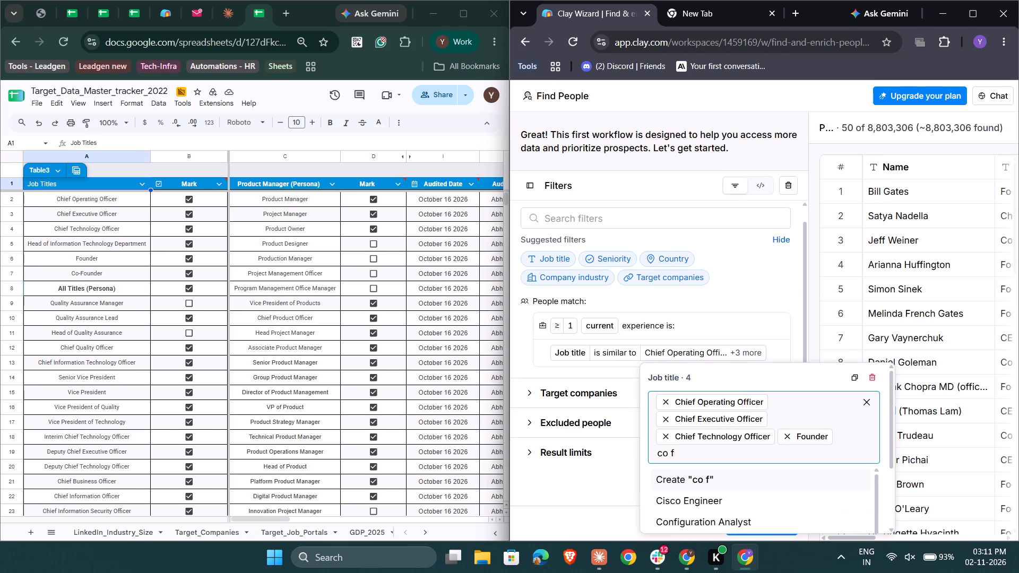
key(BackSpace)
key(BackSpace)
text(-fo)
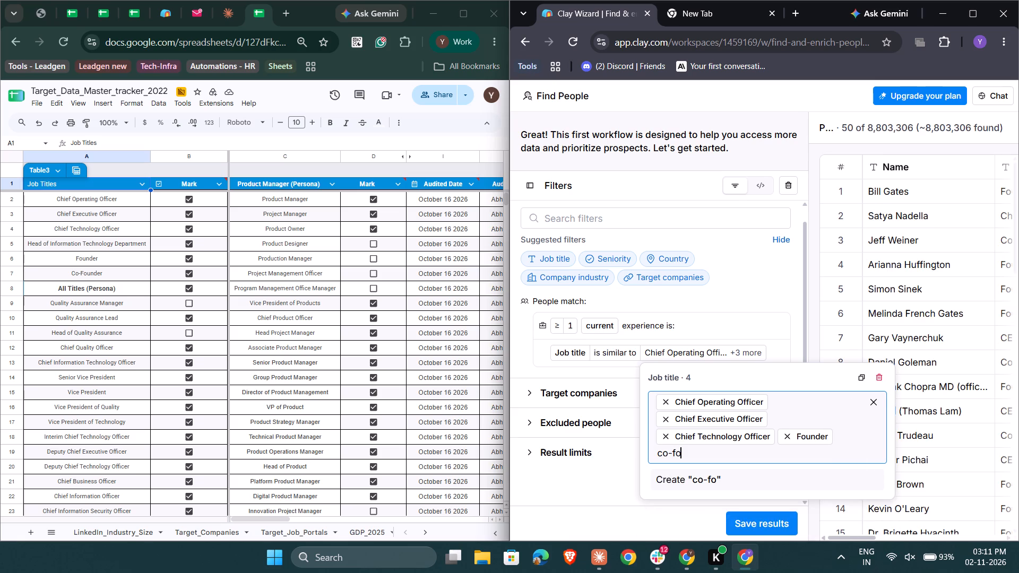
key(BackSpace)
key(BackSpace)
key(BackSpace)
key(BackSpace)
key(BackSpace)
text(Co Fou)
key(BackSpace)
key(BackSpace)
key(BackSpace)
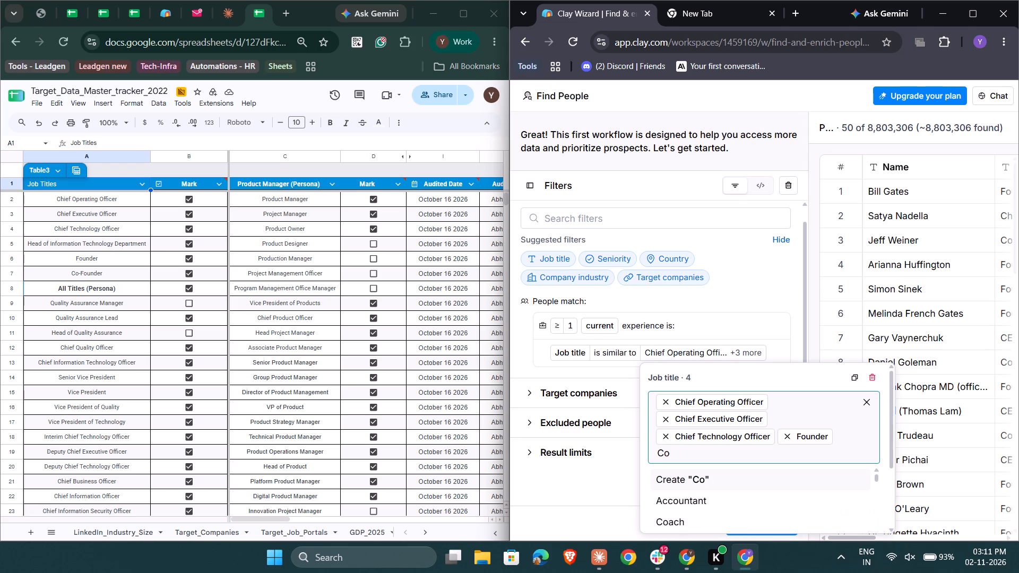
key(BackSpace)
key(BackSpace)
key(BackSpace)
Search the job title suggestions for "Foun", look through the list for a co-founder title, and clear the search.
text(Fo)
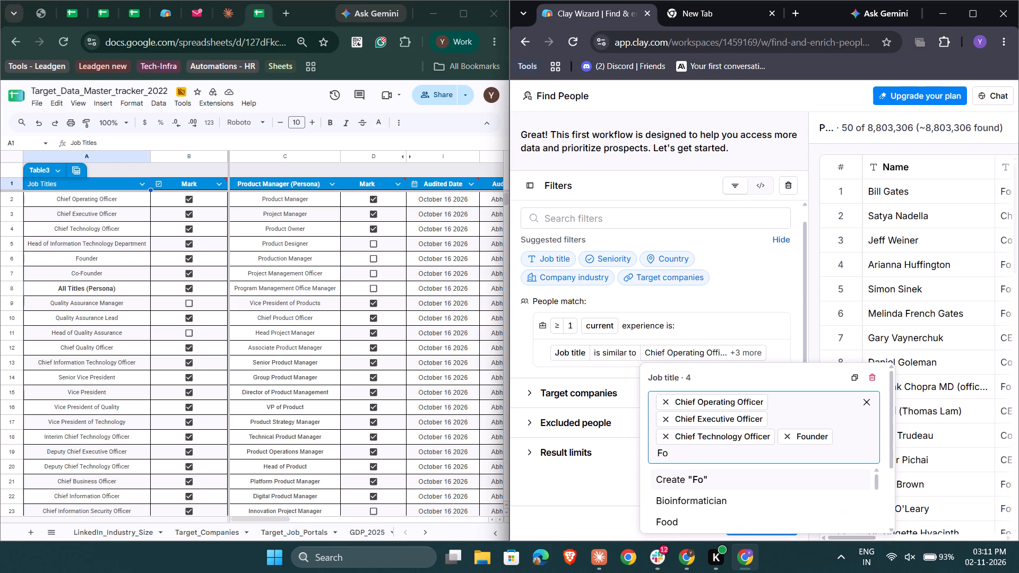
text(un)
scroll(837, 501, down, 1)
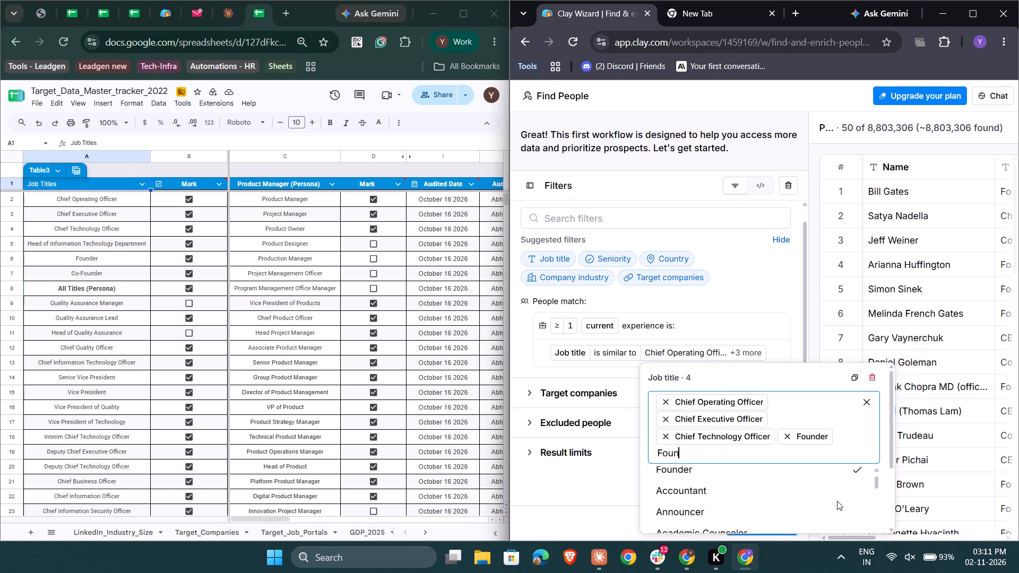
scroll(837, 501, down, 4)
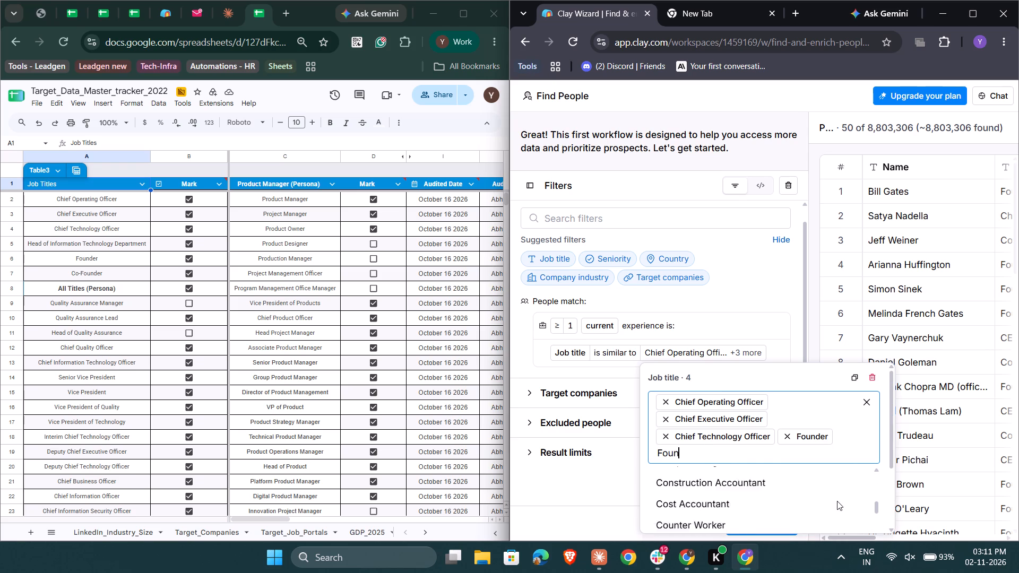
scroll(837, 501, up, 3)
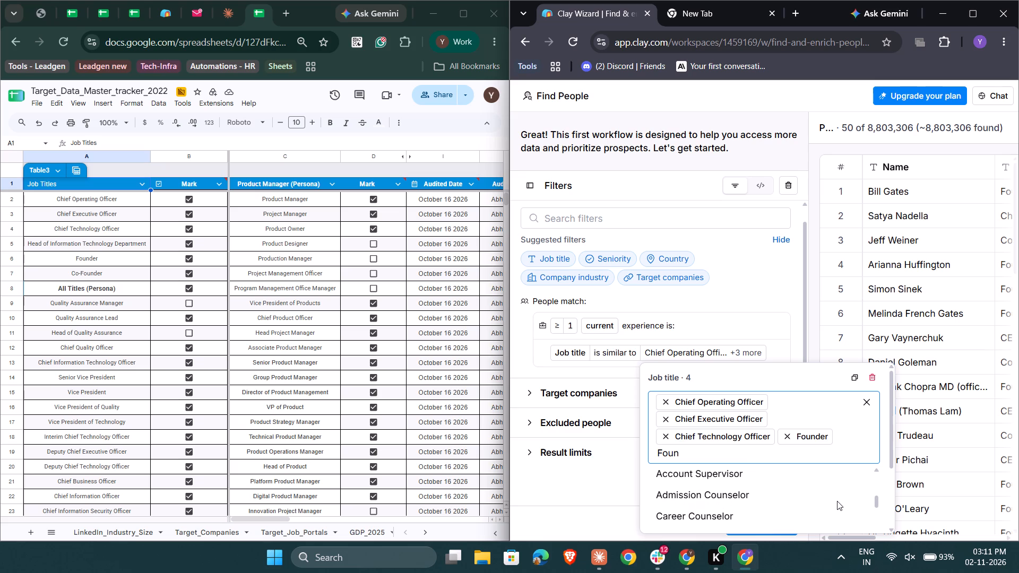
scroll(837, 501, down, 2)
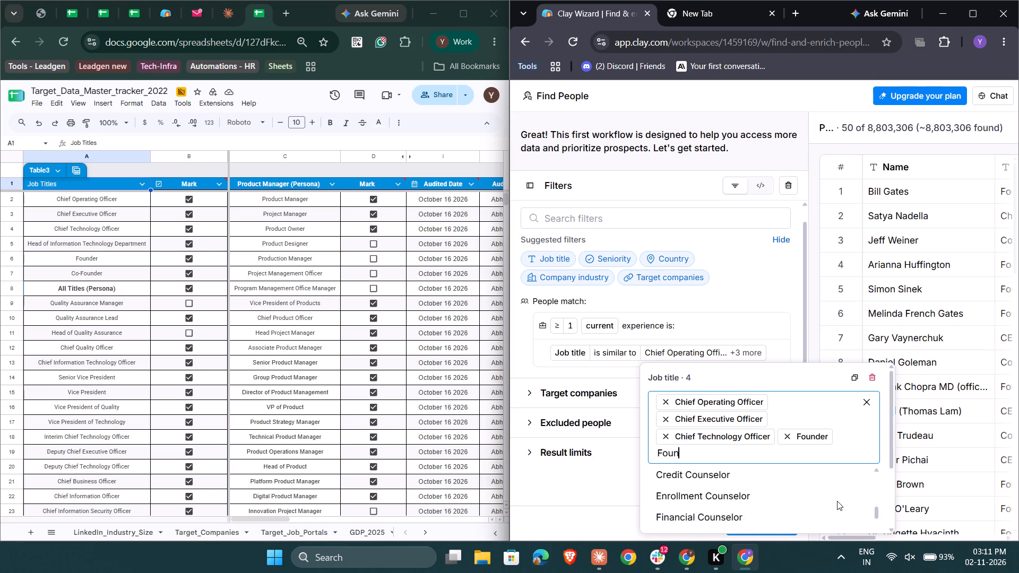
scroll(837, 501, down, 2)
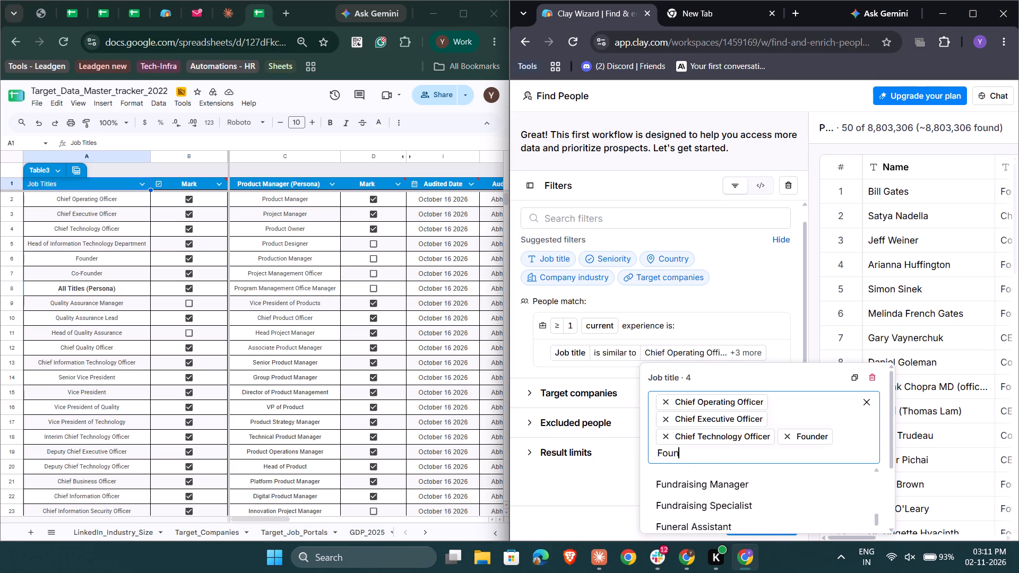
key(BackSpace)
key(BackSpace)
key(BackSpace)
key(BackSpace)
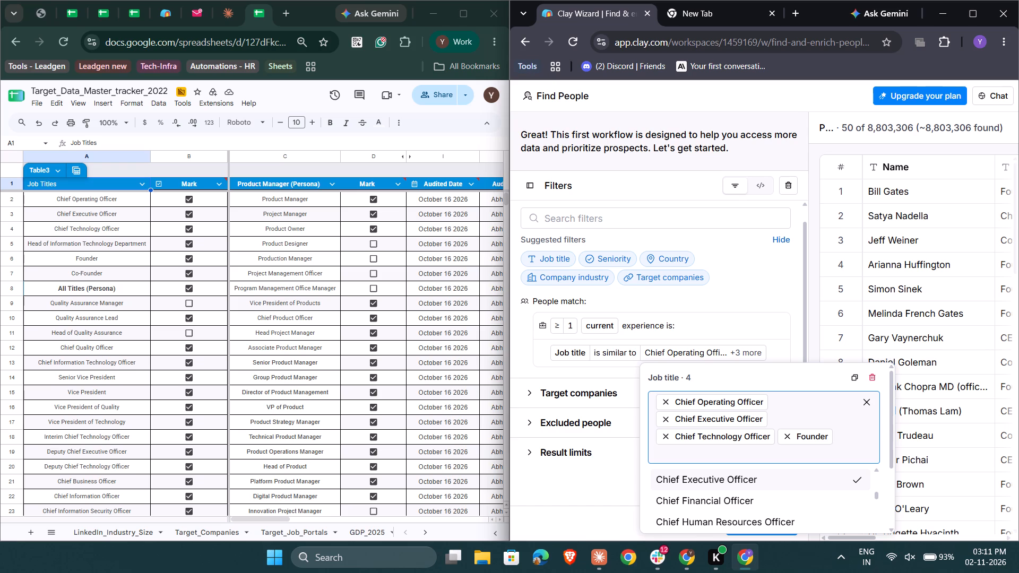
Search the job titles for "Quality" and add Quality Assurance Manager to the filter.
text(Quality)
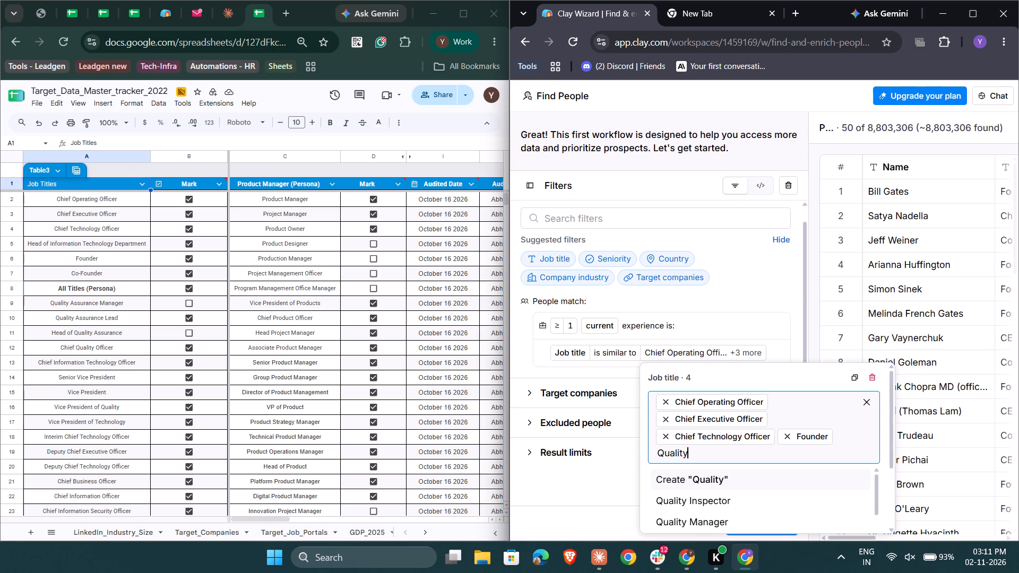
scroll(764, 502, down, 2)
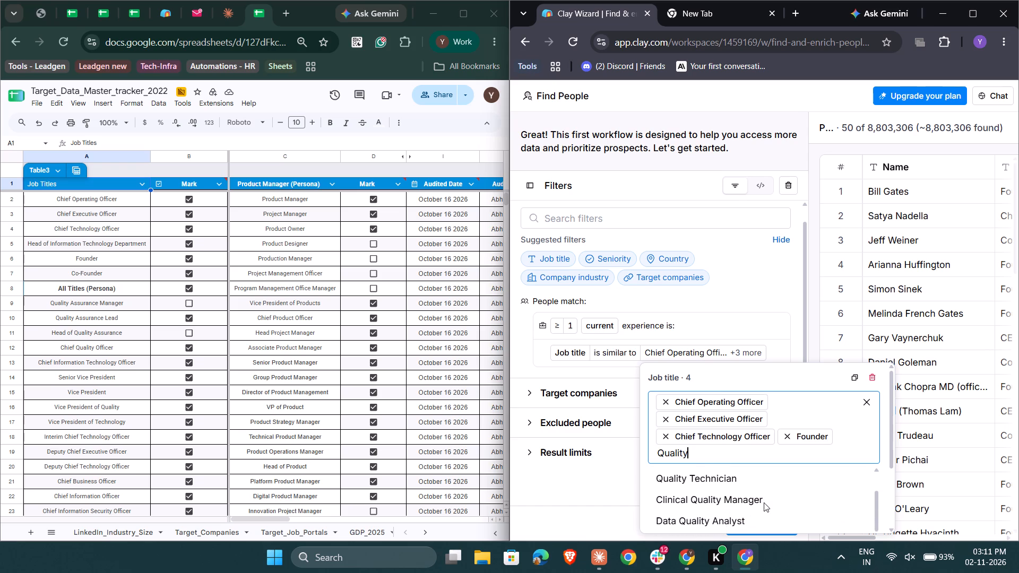
scroll(764, 502, down, 2)
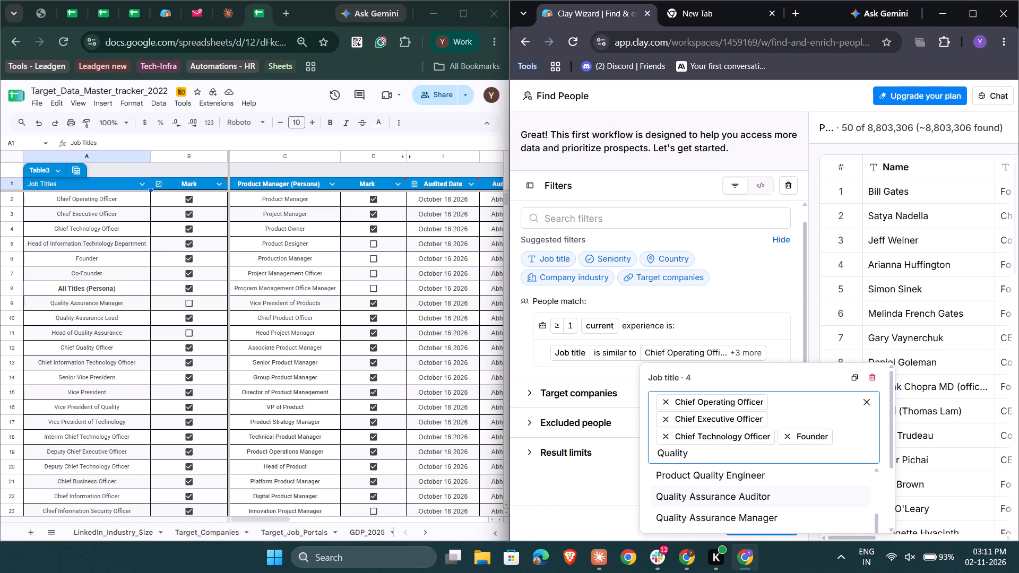
click(758, 519)
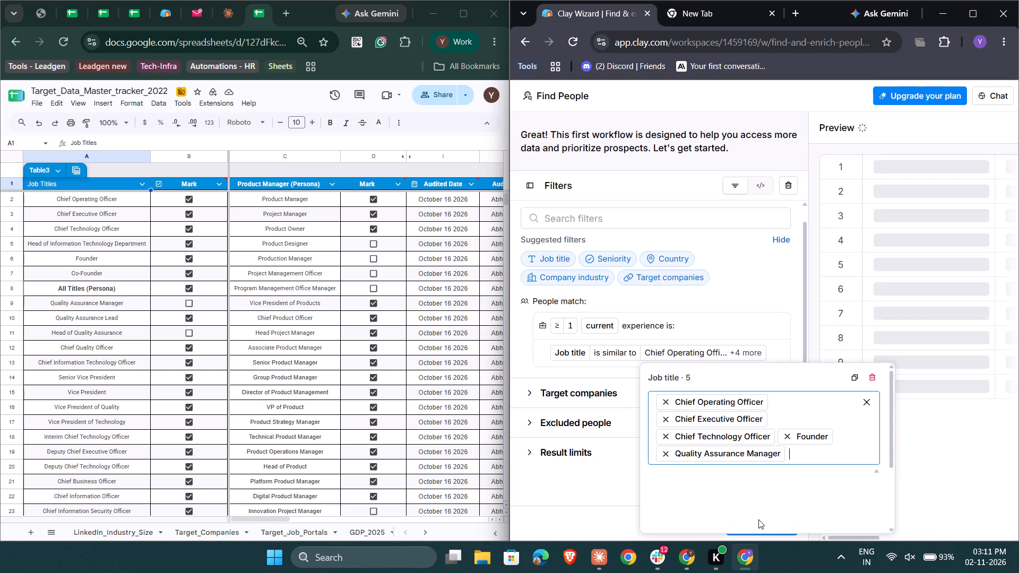
Search the job title suggestions for "Quality Assurance lead", look for a matching title, and clear the search.
click(795, 453)
text(Qualityu)
key(space)
key(BackSpace)
key(BackSpace)
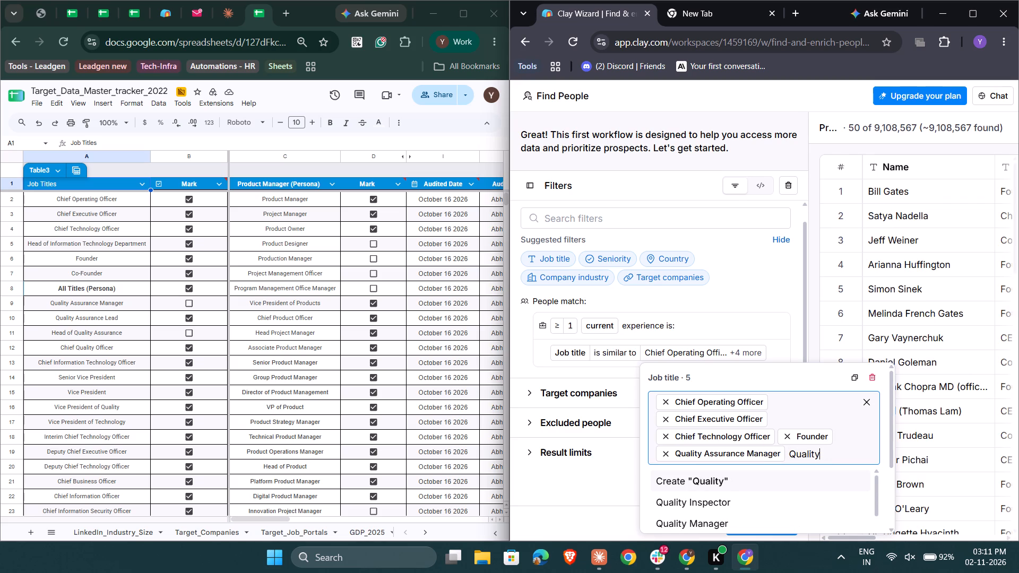
key(space)
text(Assurance lead)
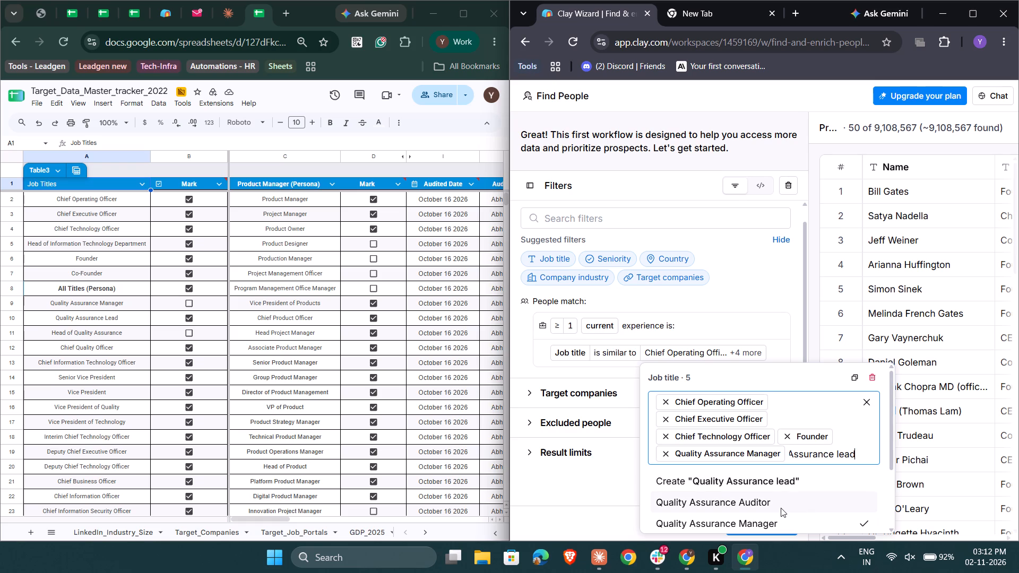
scroll(781, 508, down, 3)
drag(862, 449, 796, 457)
key(ctrl+BackSpace)
key(ctrl+BackSpace)
key(ctrl+BackSpace)
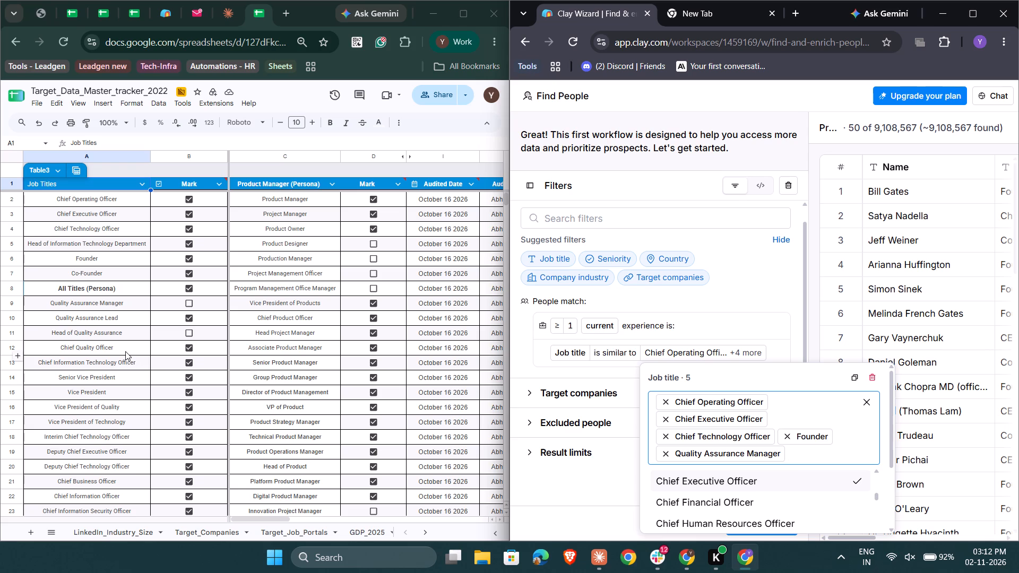
Search the job title suggestions for "chief quality offi" to look for Chief Quality Officer, and clear the search.
scroll(125, 351, down, 1)
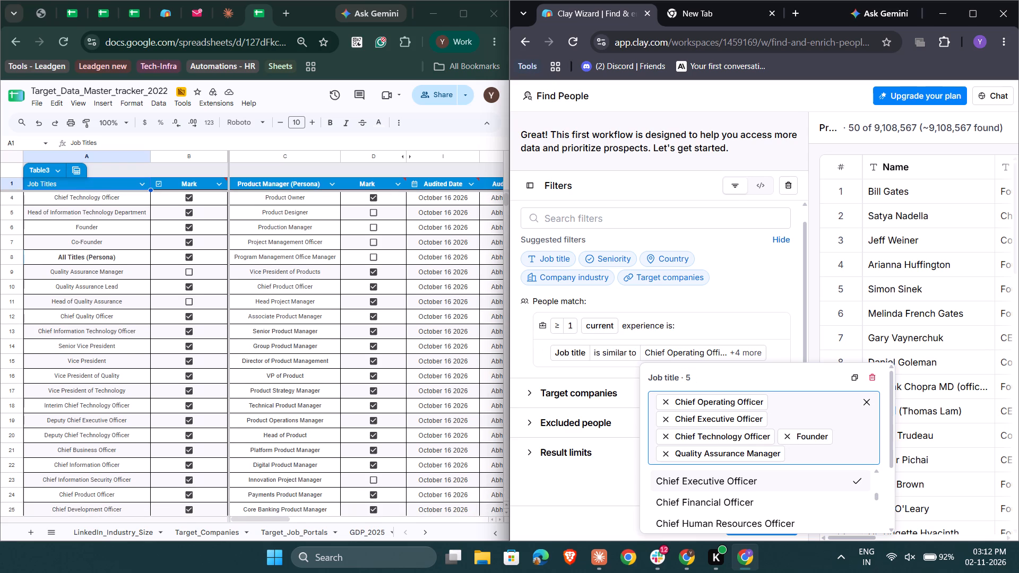
text(chief qal)
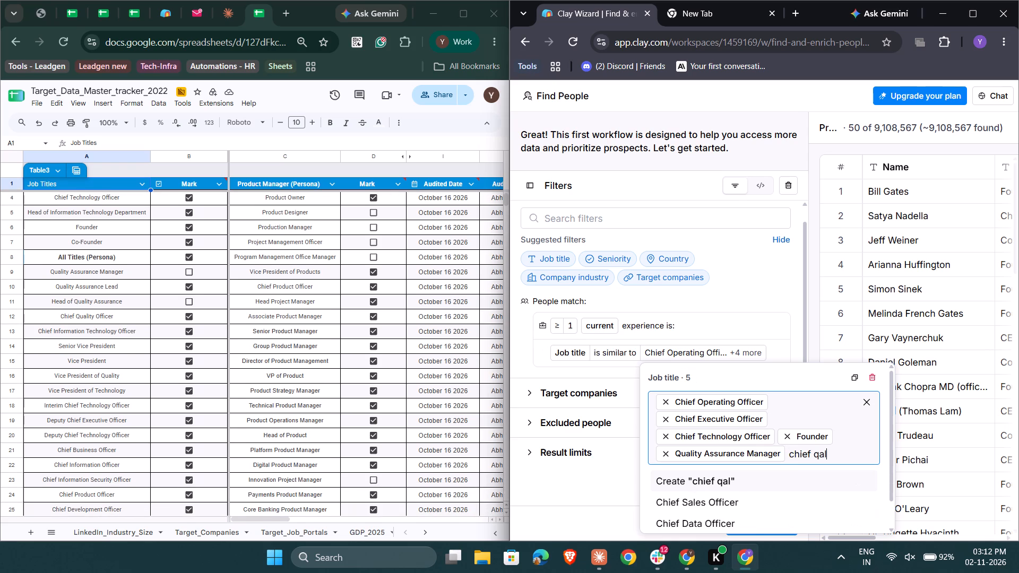
key(BackSpace)
key(BackSpace)
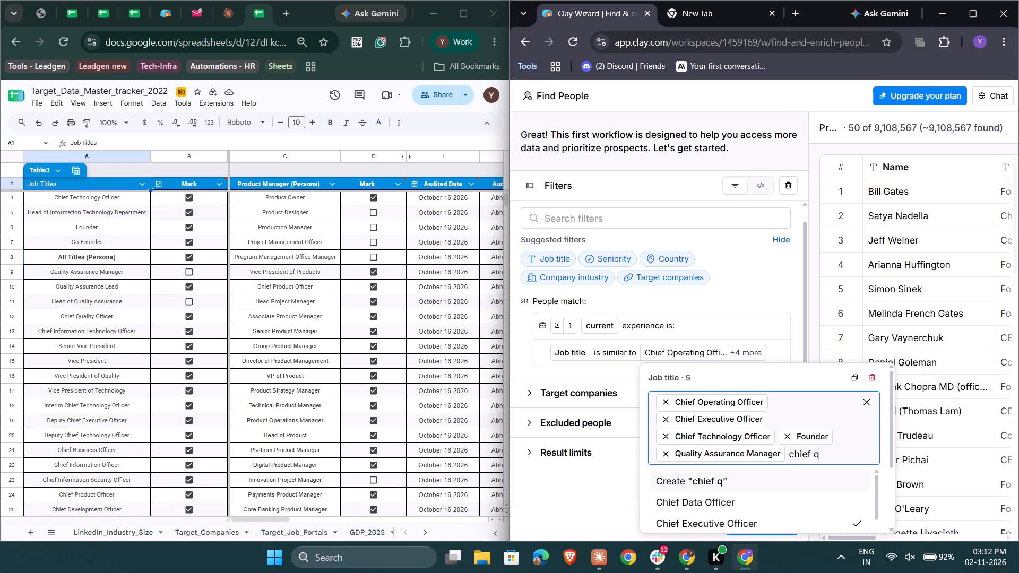
text(uality offi)
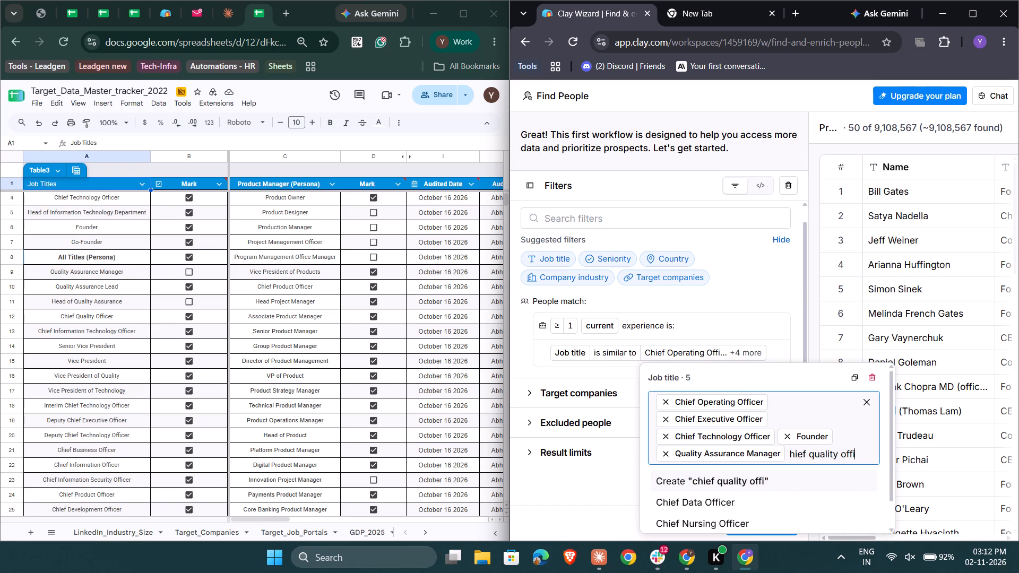
scroll(832, 523, down, 3)
key(BackSpace)
key(BackSpace)
key(BackSpace)
key(BackSpace)
key(BackSpace)
key(BackSpace)
key(BackSpace)
key(BackSpace)
key(BackSpace)
key(BackSpace)
key(BackSpace)
key(BackSpace)
key(BackSpace)
key(BackSpace)
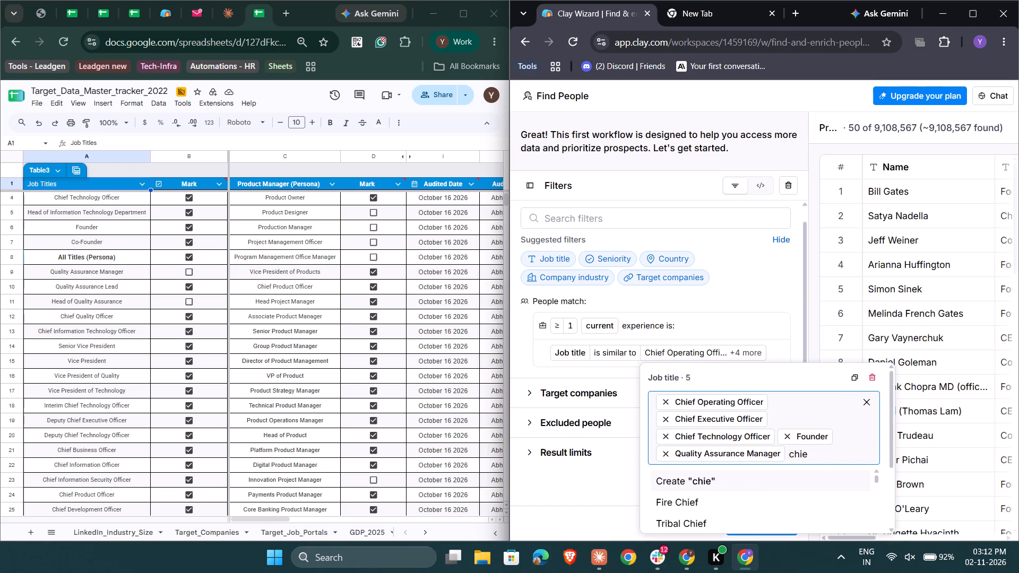
key(BackSpace)
key(BackSpace)
key(BackSpace)
key(BackSpace)
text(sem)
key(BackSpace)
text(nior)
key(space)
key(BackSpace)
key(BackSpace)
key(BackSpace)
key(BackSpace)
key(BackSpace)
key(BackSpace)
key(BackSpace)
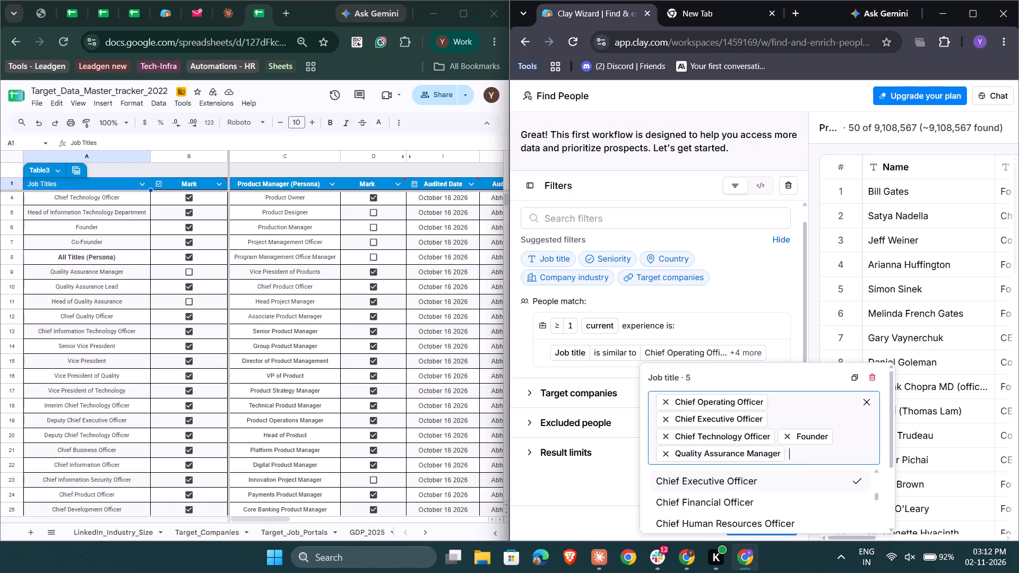
Search the job titles for "vice pre", look through the suggestions for a Vice President title, and clear the search.
text(vice pre)
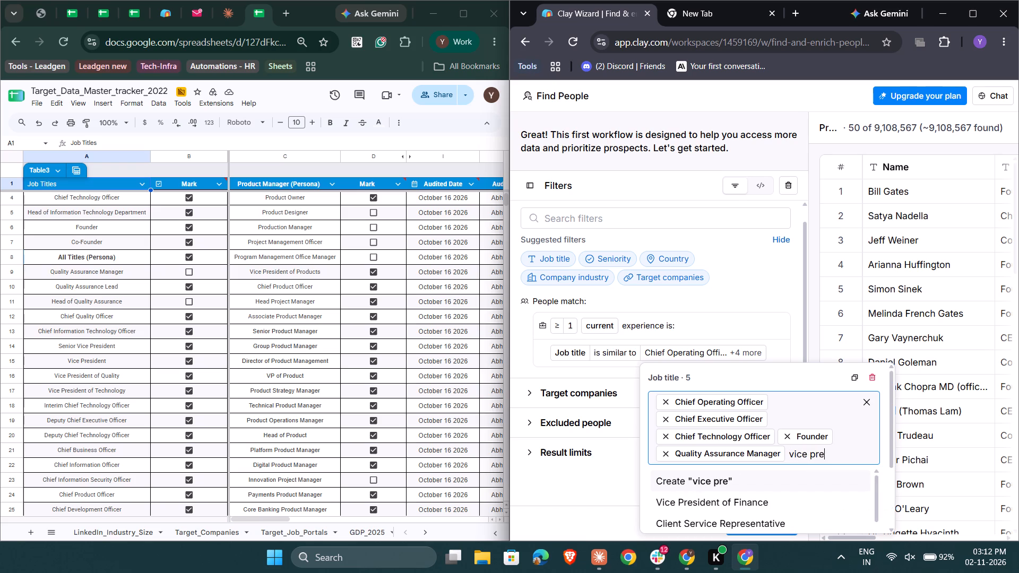
scroll(811, 515, down, 1)
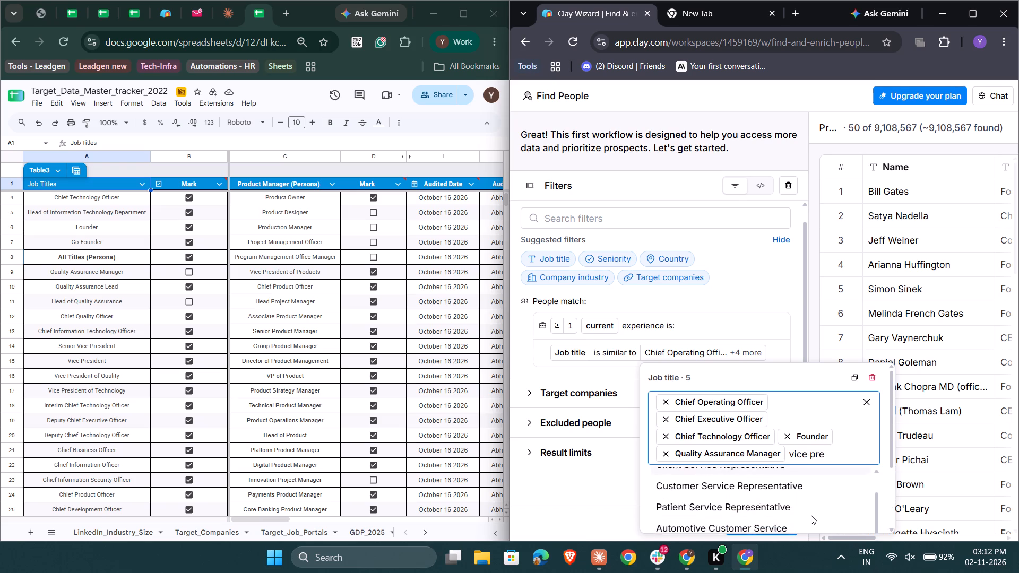
scroll(811, 515, down, 5)
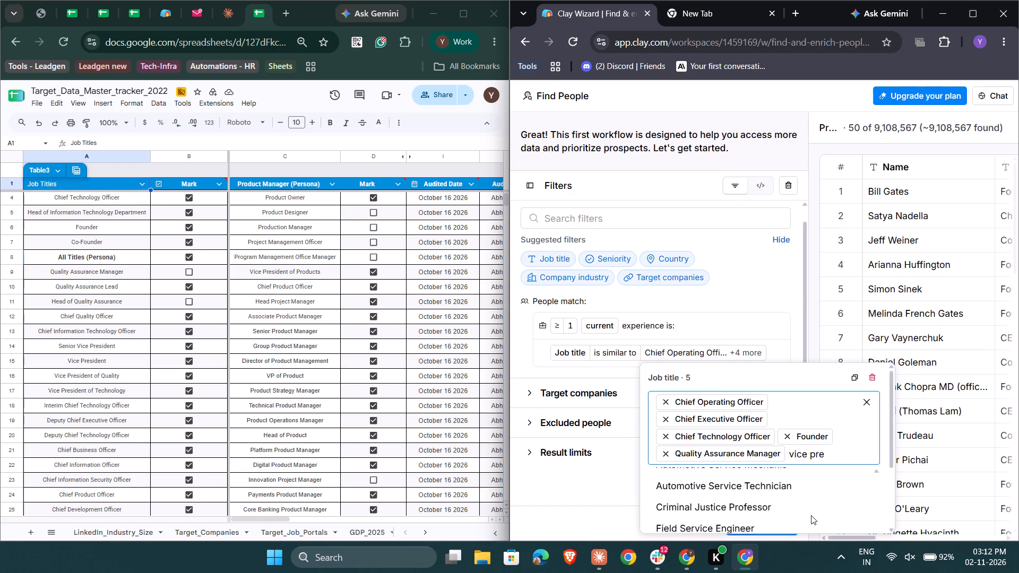
scroll(811, 515, down, 1)
key(Delete)
key(BackSpace)
key(BackSpace)
key(BackSpace)
key(BackSpace)
key(BackSpace)
key(BackSpace)
key(BackSpace)
key(BackSpace)
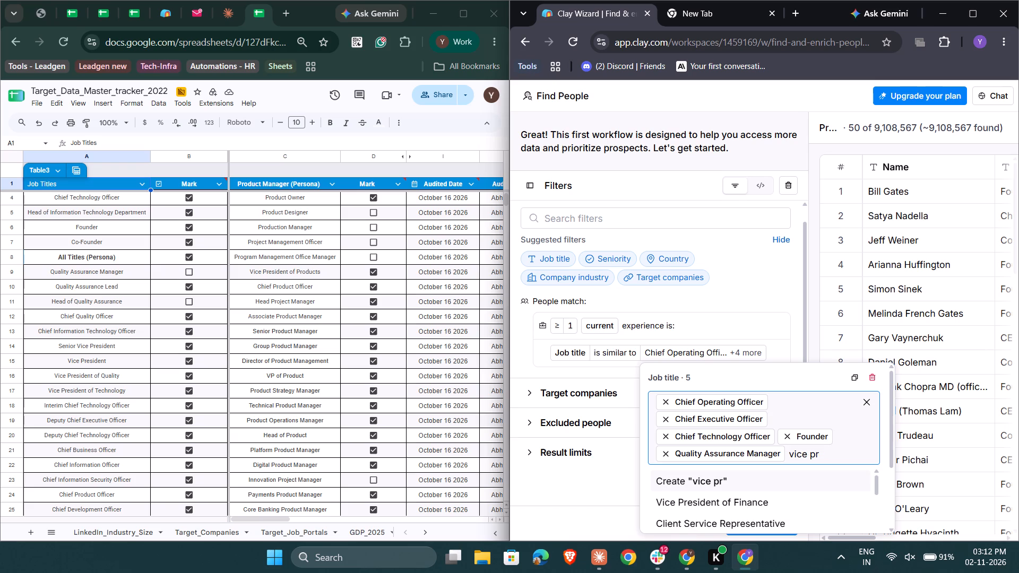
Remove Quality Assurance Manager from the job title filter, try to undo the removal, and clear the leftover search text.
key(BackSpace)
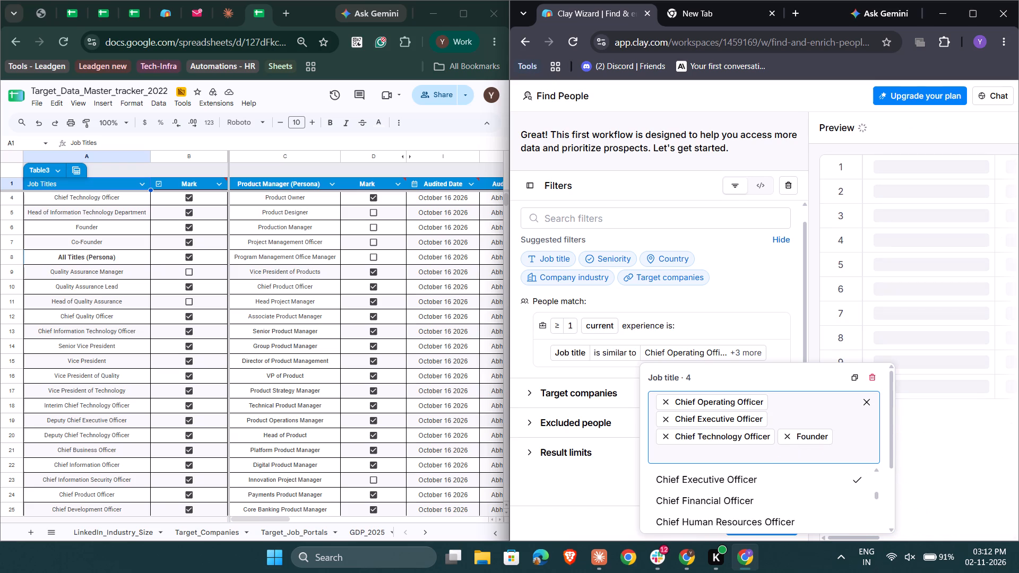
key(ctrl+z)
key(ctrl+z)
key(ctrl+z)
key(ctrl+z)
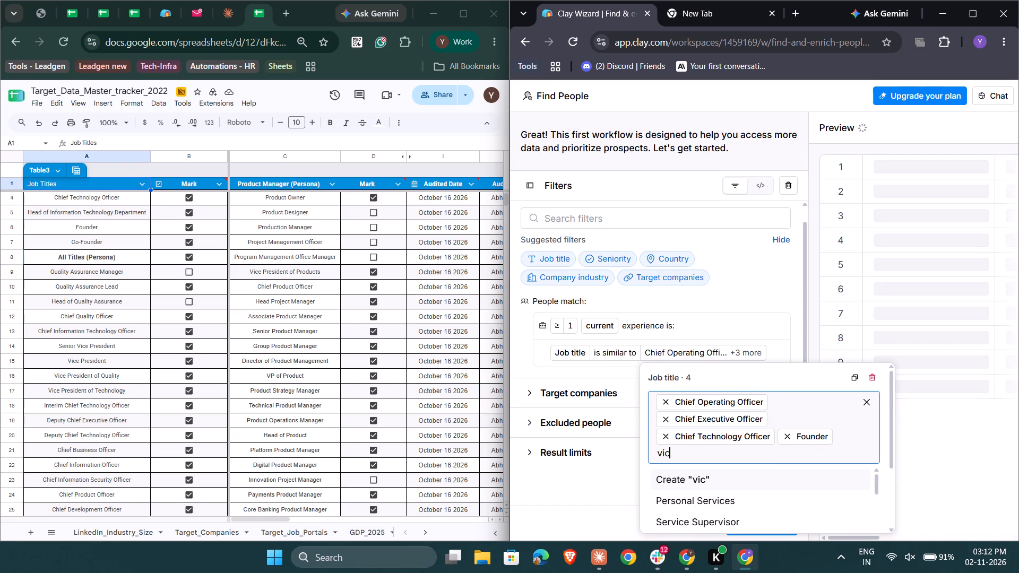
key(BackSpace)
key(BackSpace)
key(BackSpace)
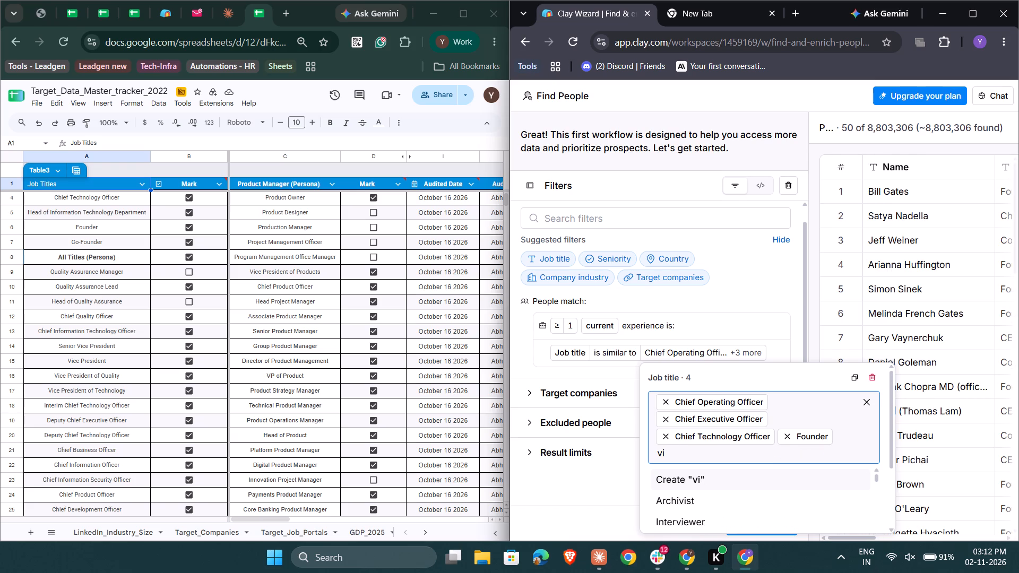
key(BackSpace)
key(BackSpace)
Search the job title suggestions for "chief qu" to look for Chief Quality Officer, and clear the search.
text(chief qu)
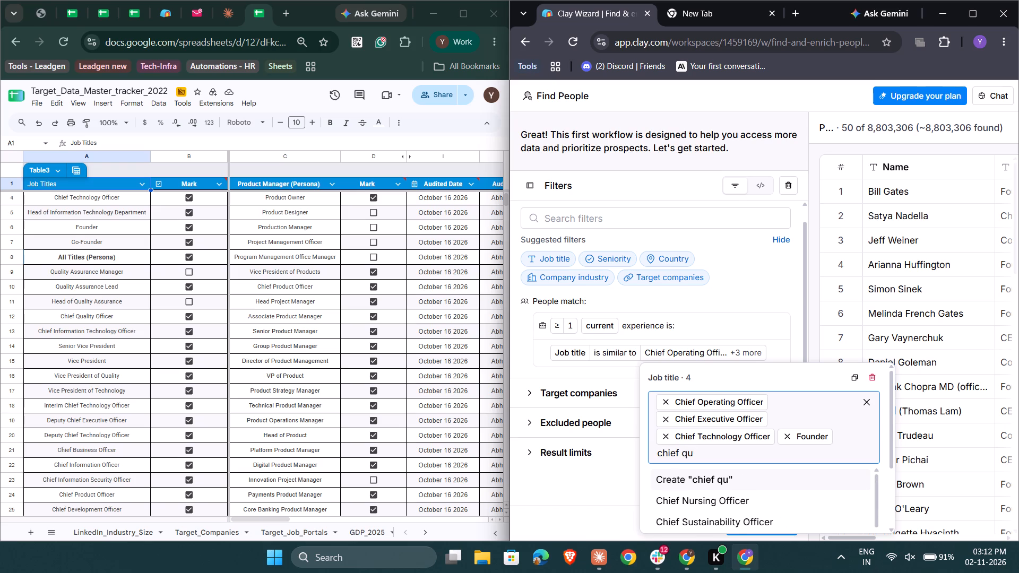
key(BackSpace)
key(BackSpace)
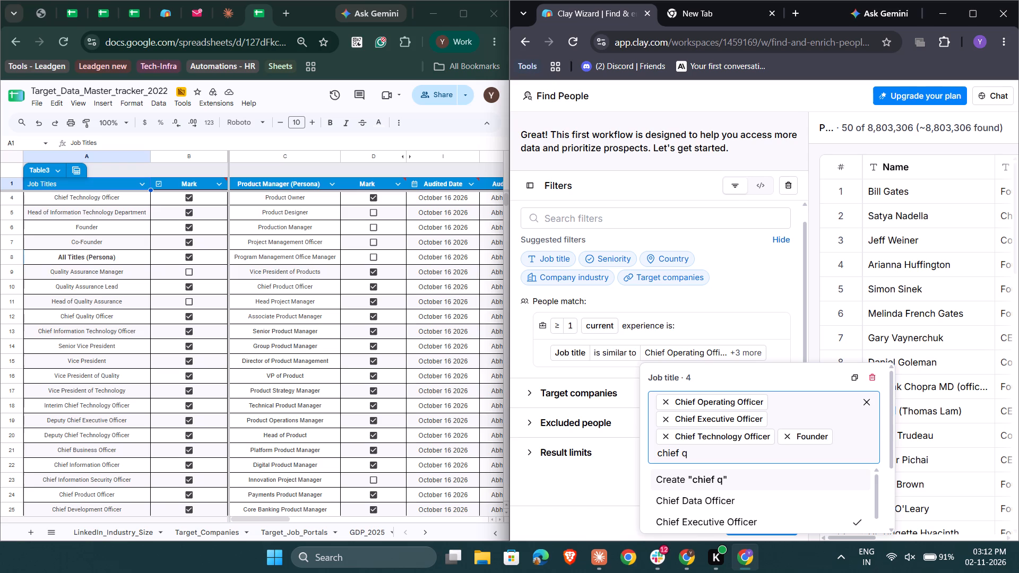
key(BackSpace)
key(BackSpace)
key(BackSpace)
key(BackSpace)
key(BackSpace)
key(BackSpace)
Search the job titles for "quality ass" and add Quality Assurance Manager back to the filter.
text(qualitu a)
key(BackSpace)
key(BackSpace)
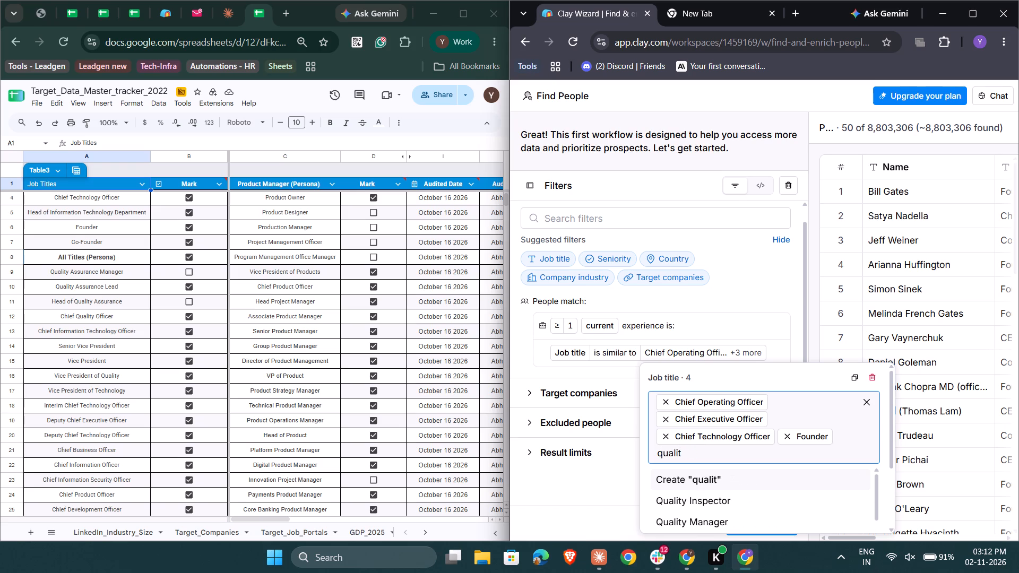
text(y ass)
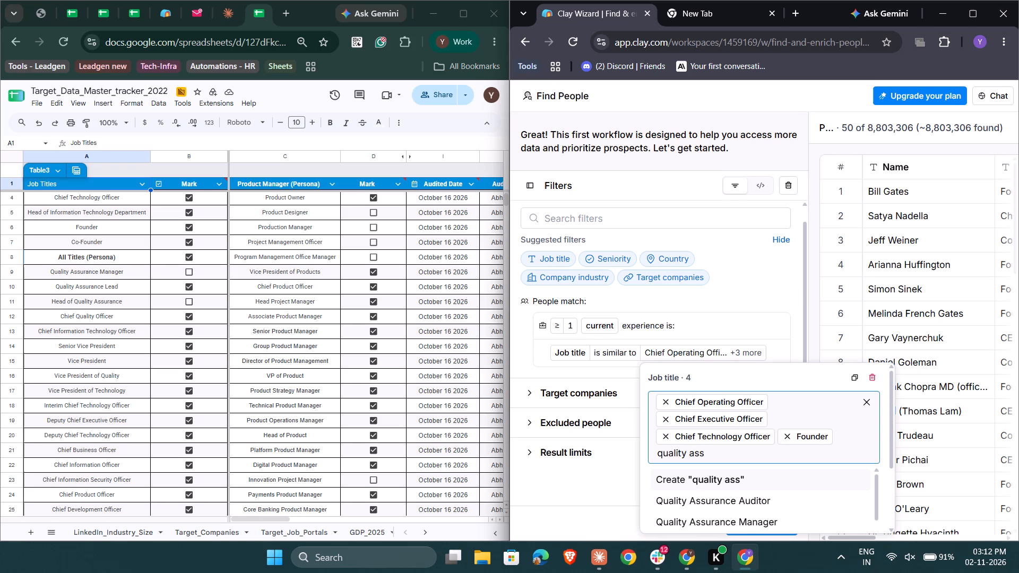
click(795, 516)
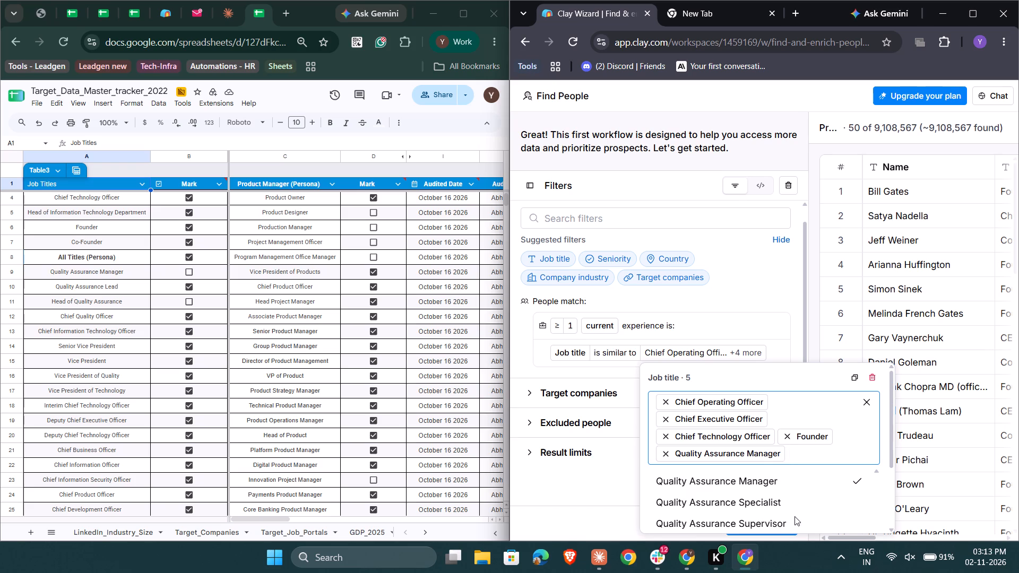
Search the job title suggestions for "presiden" to look for a president-level title, and clear the search.
text(presiden)
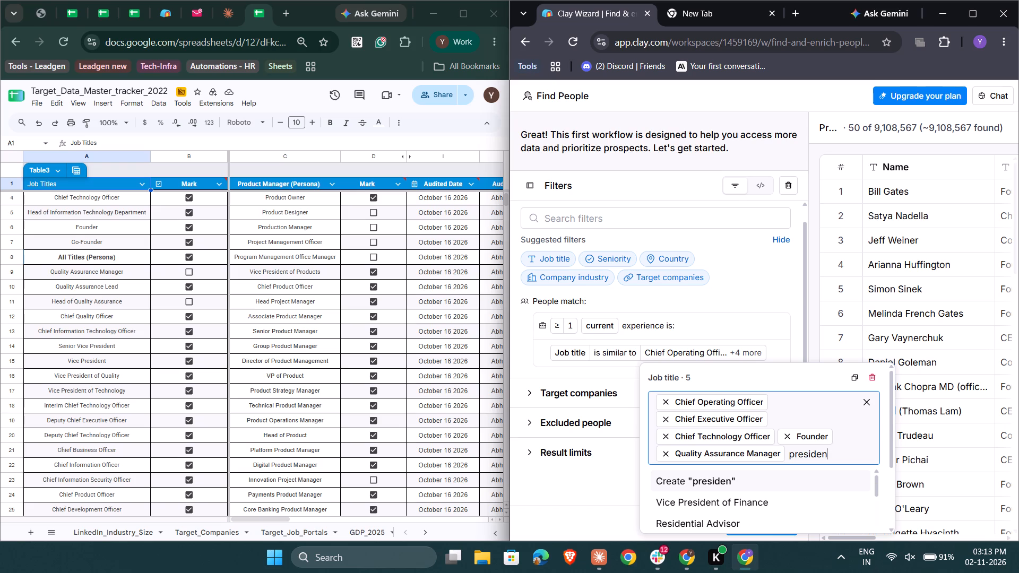
key(BackSpace)
key(BackSpace)
key(BackSpace)
key(BackSpace)
key(BackSpace)
key(BackSpace)
key(BackSpace)
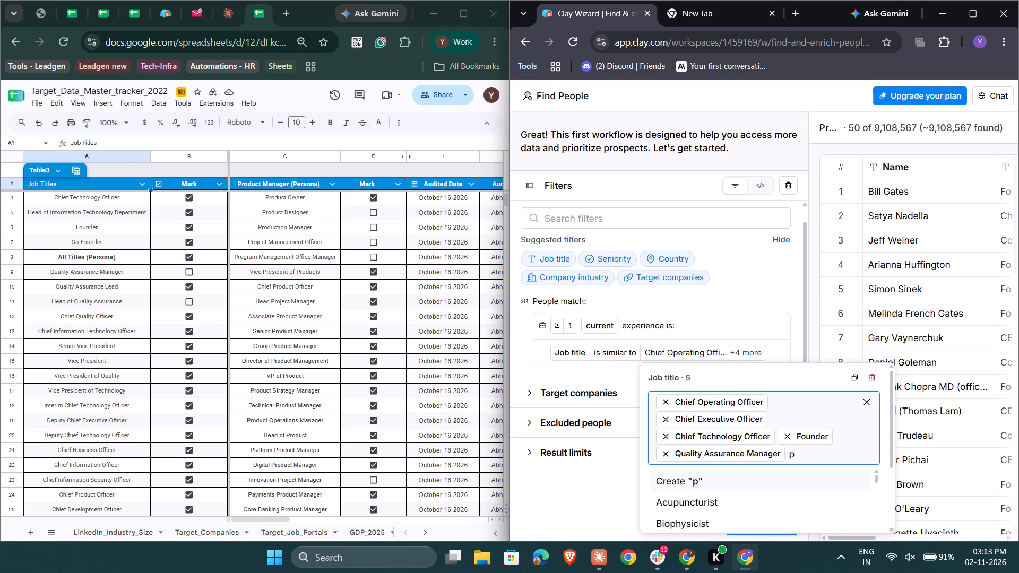
key(BackSpace)
Search the job title suggestions for "chief business officer".
text(chief busi)
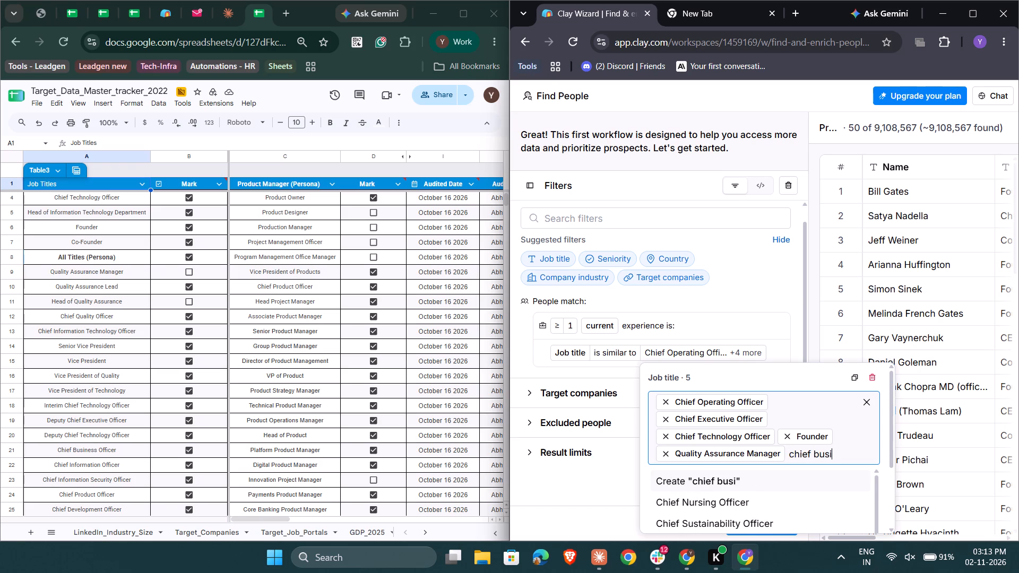
text(ness)
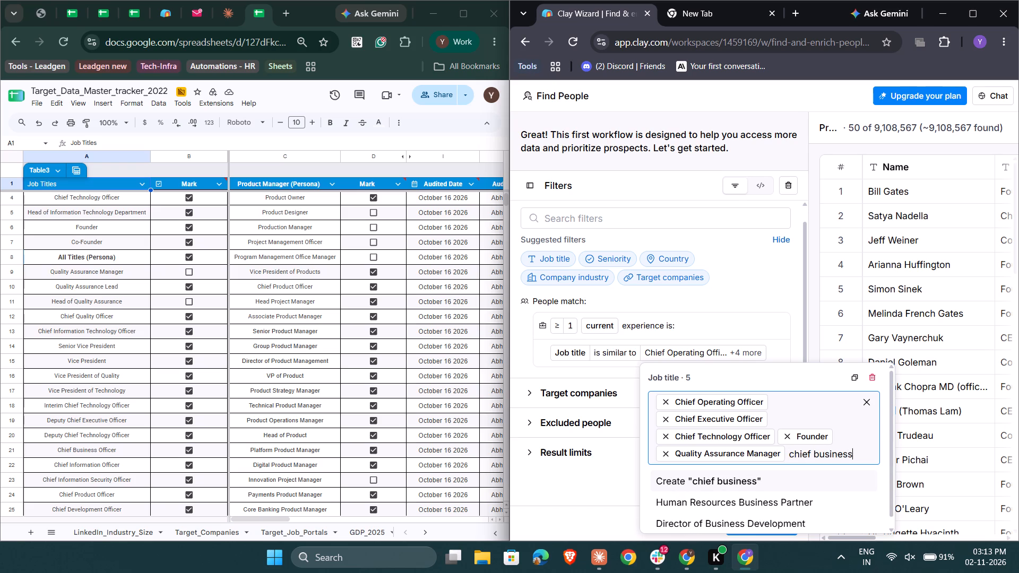
key(space)
text(officer)
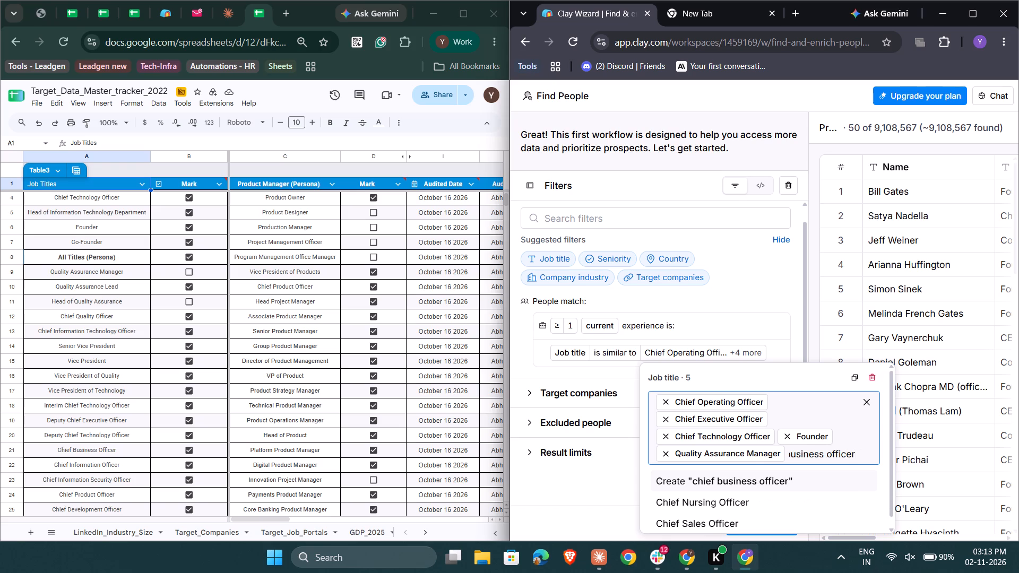
Shorten the job title search to "chief" and add Chief Information Officer to the filter.
key(BackSpace)
key(BackSpace)
key(BackSpace)
key(BackSpace)
key(BackSpace)
key(BackSpace)
key(BackSpace)
key(BackSpace)
key(BackSpace)
key(BackSpace)
key(BackSpace)
key(BackSpace)
key(BackSpace)
key(BackSpace)
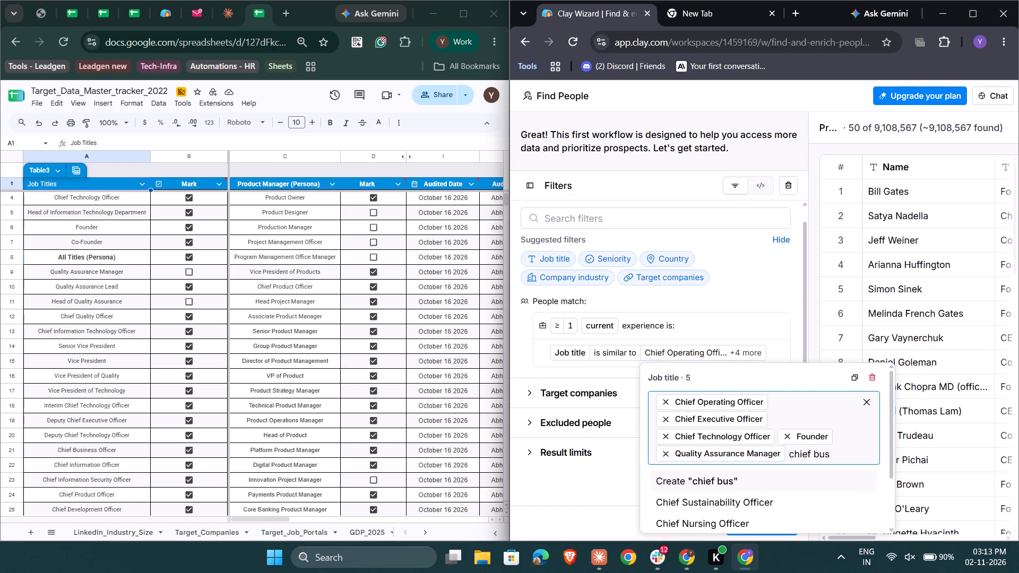
key(BackSpace)
key(BackSpace)
scroll(789, 508, down, 1)
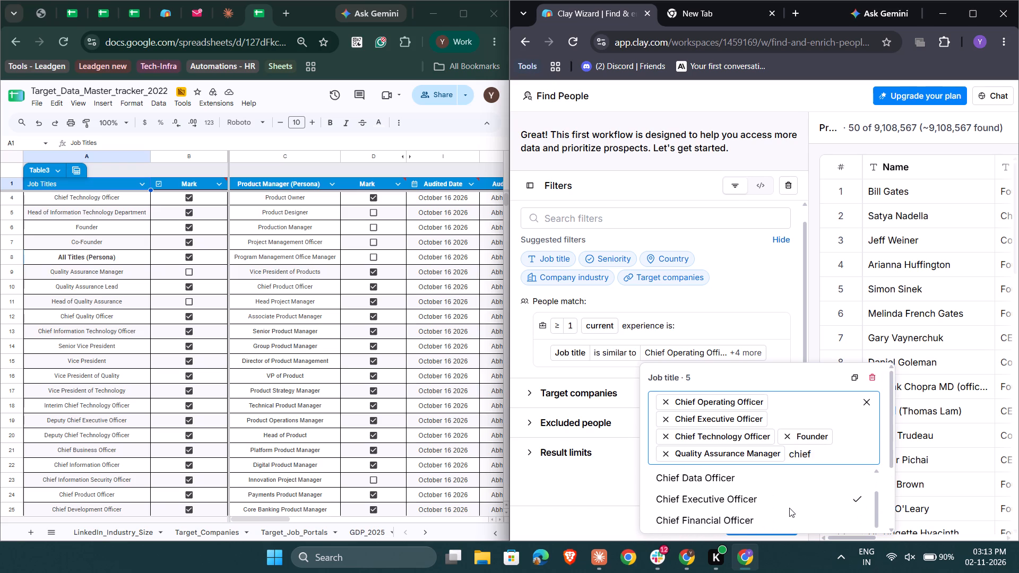
scroll(789, 508, down, 1)
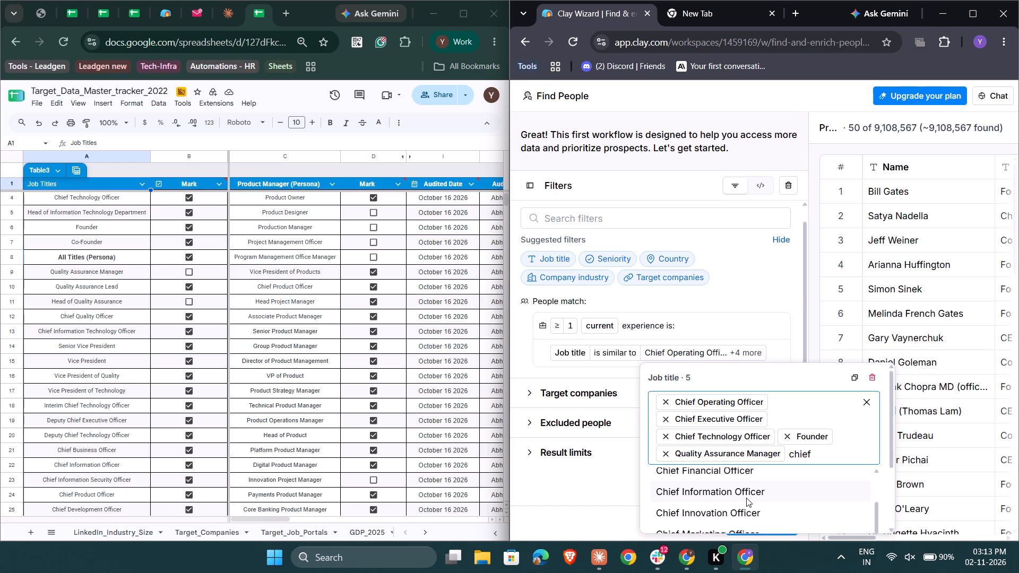
click(746, 498)
Look through the remaining chief-level job title suggestions for more titles matching the sheet.
scroll(754, 502, down, 1)
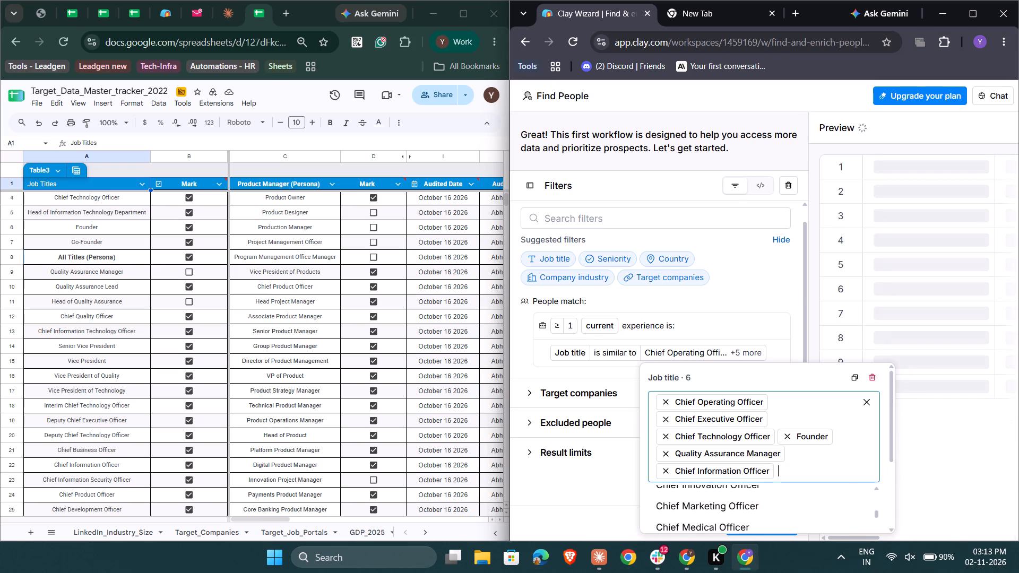
scroll(754, 502, down, 3)
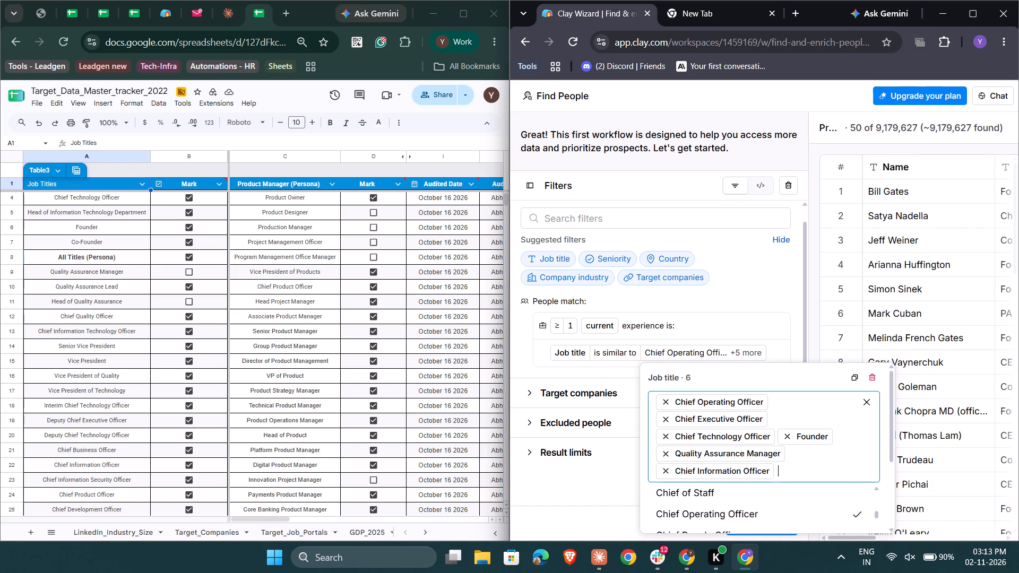
scroll(736, 513, down, 2)
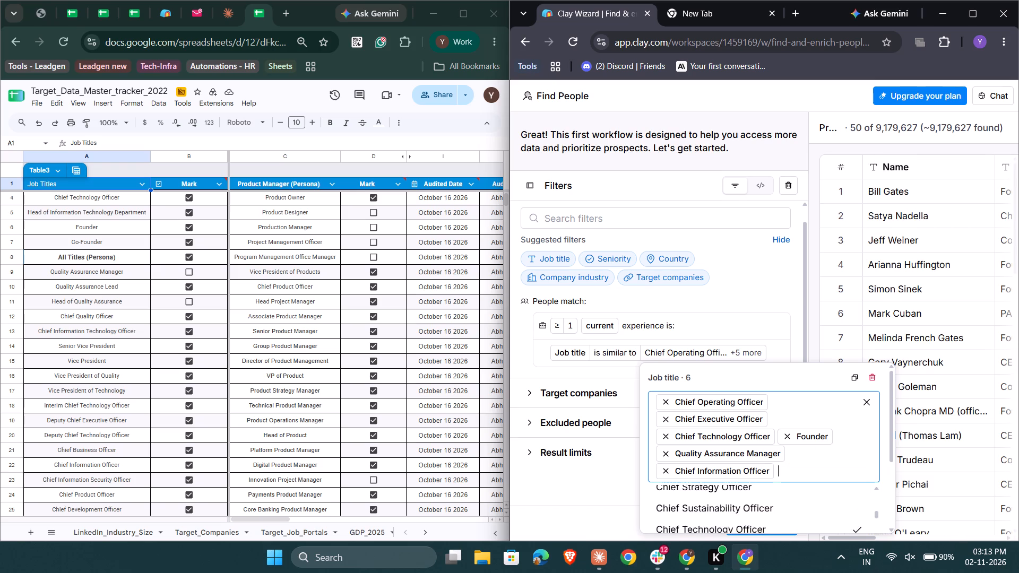
scroll(736, 513, down, 3)
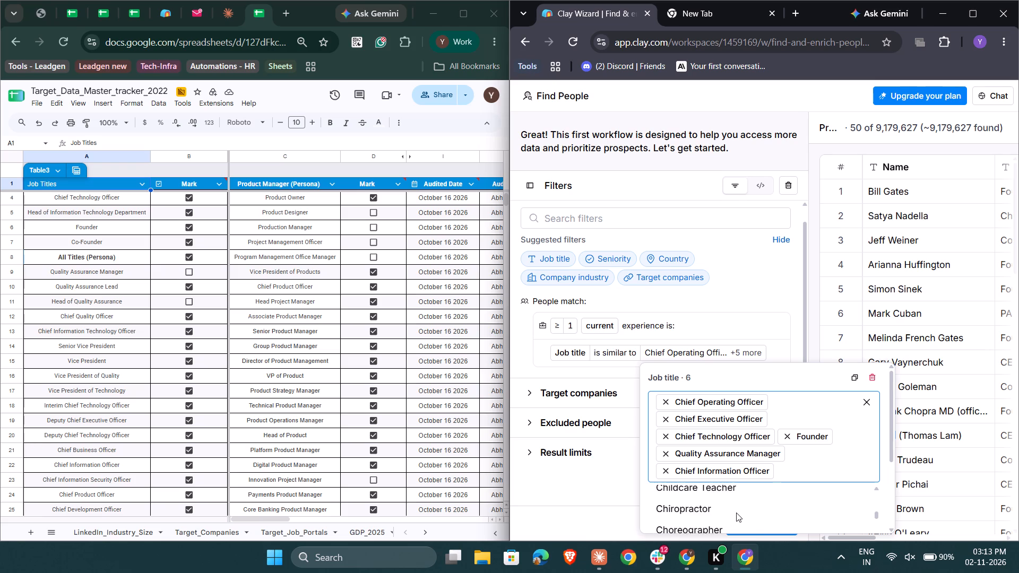
scroll(736, 513, down, 2)
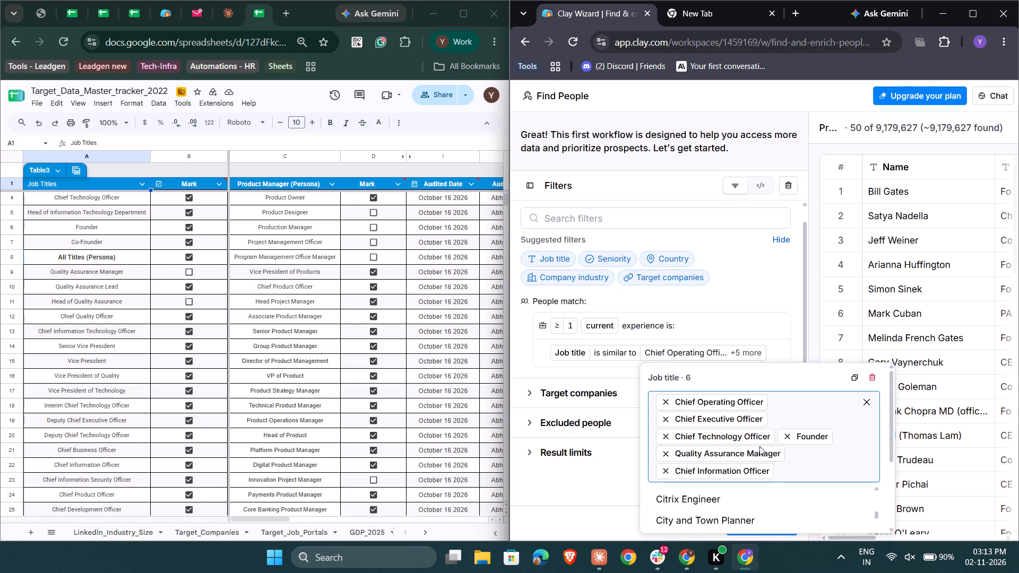
Search the job titles for "product o" and add Product Owner to the filter.
click(788, 466)
text(produc)
text(t o)
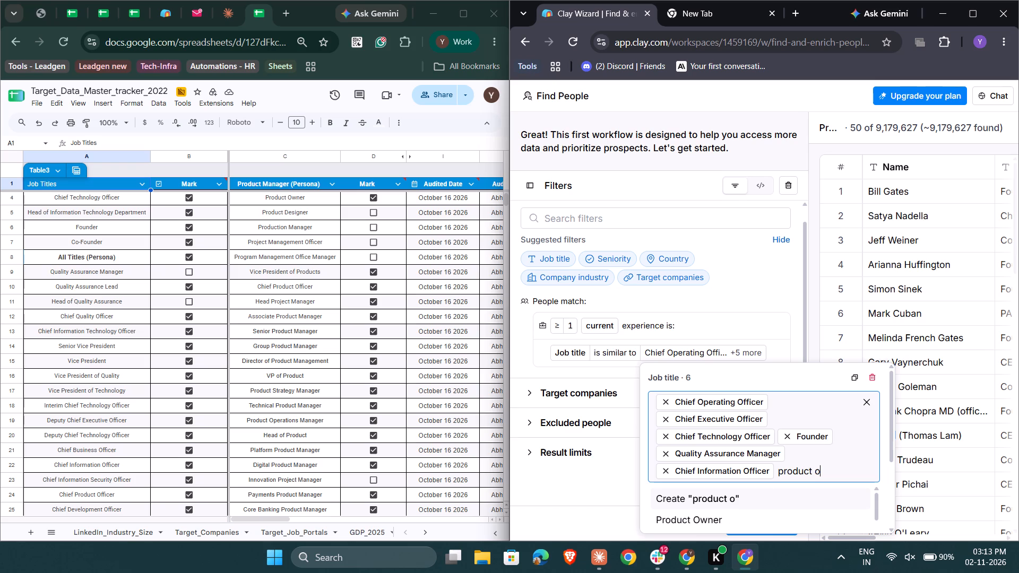
click(722, 516)
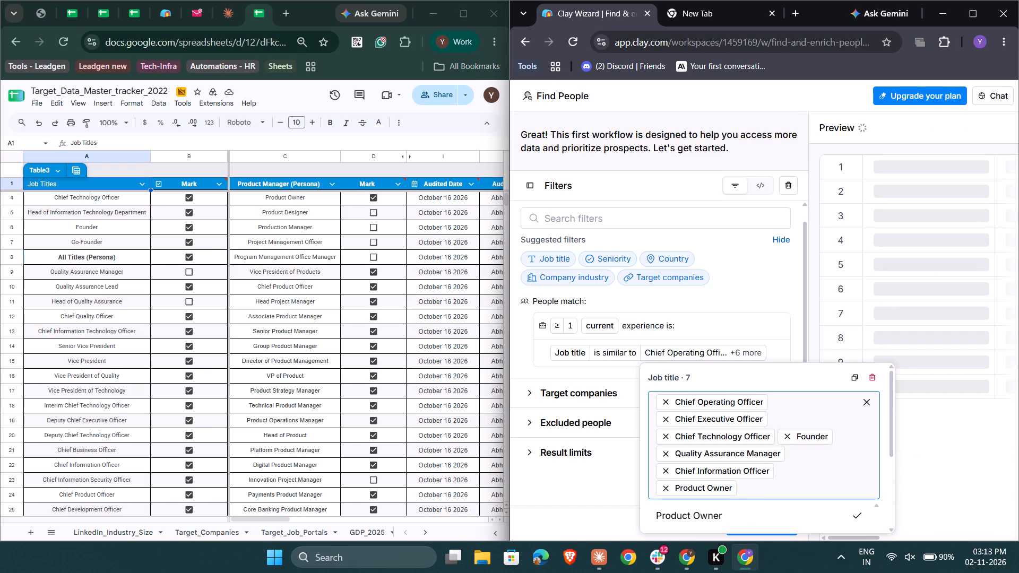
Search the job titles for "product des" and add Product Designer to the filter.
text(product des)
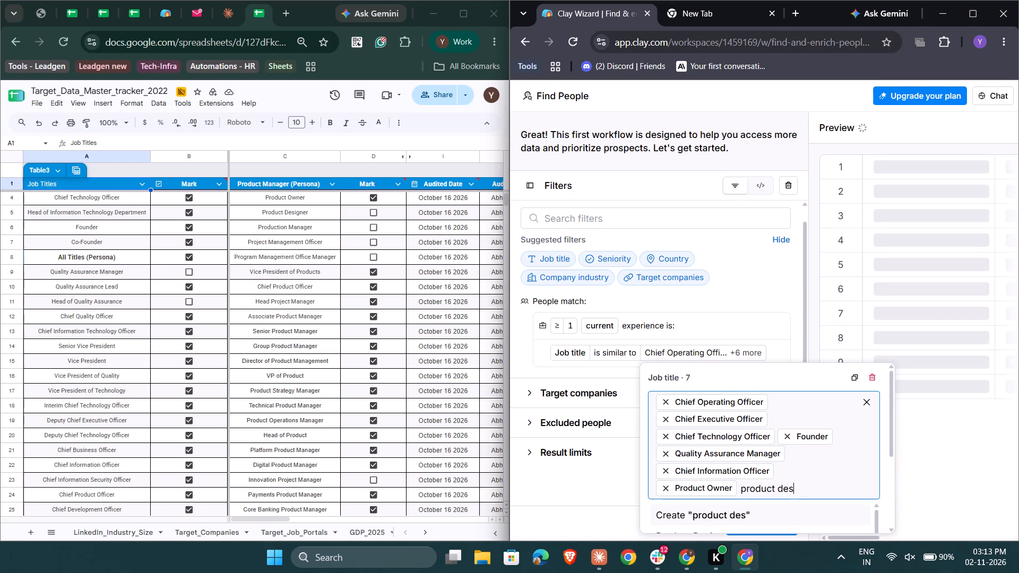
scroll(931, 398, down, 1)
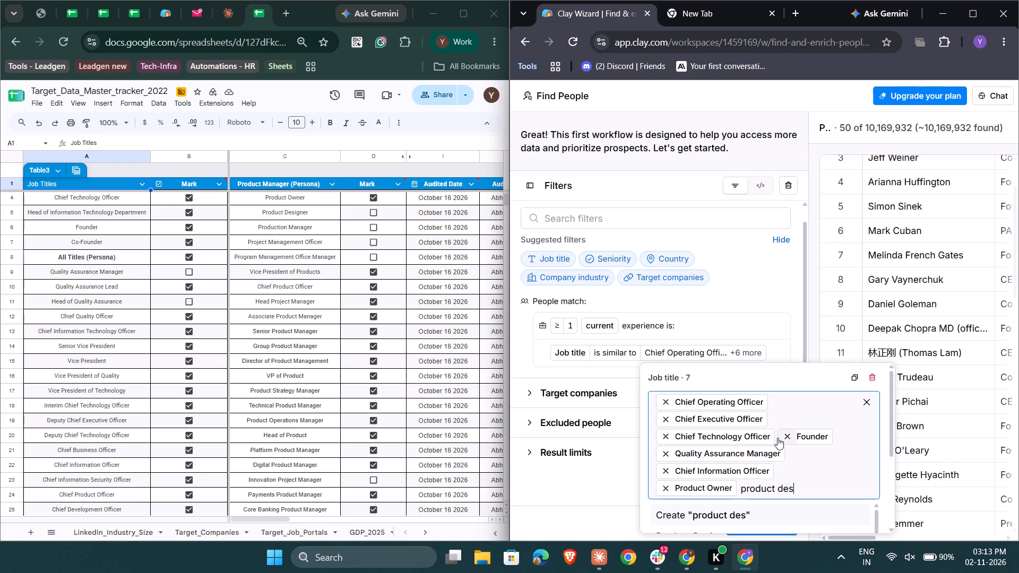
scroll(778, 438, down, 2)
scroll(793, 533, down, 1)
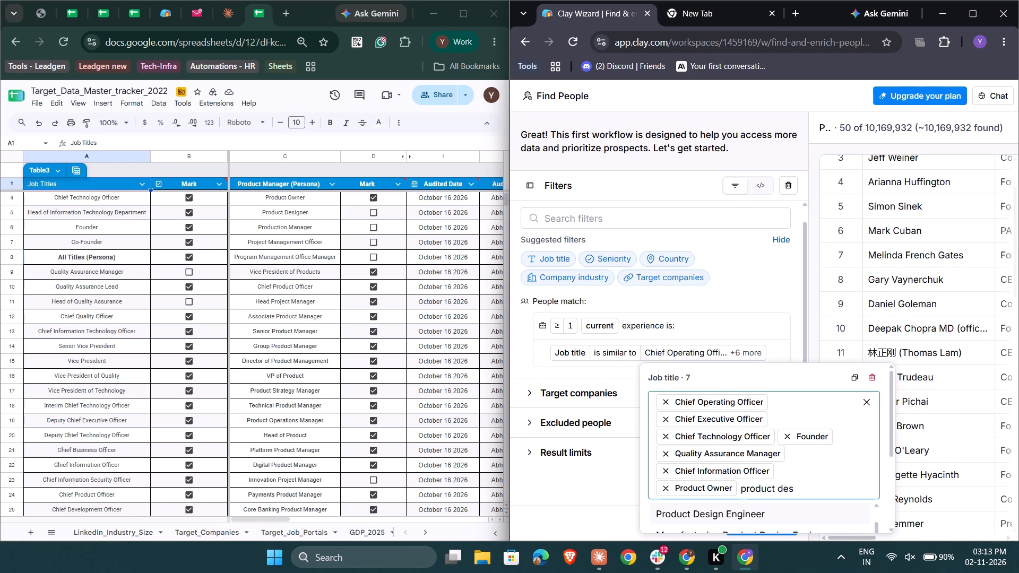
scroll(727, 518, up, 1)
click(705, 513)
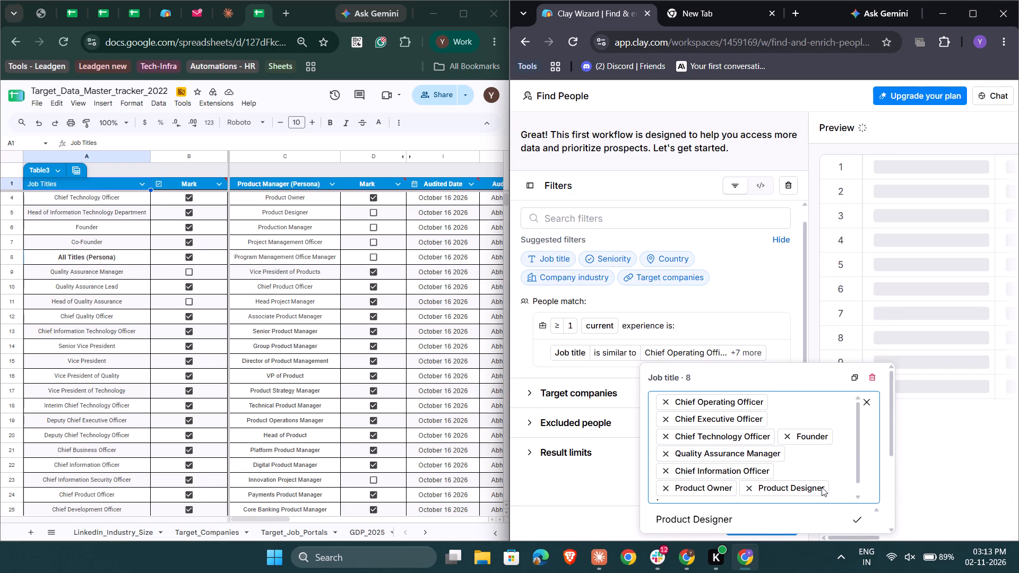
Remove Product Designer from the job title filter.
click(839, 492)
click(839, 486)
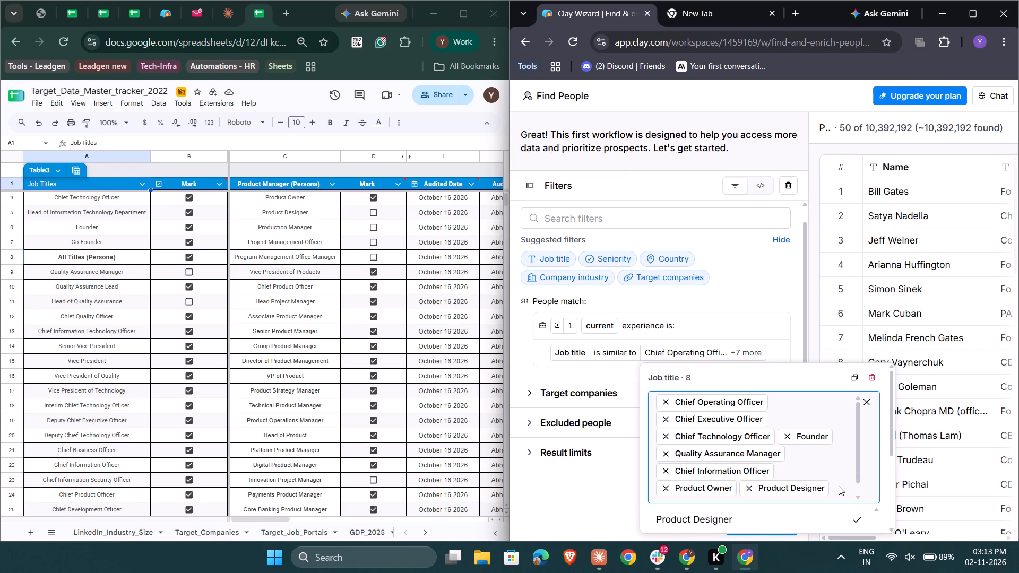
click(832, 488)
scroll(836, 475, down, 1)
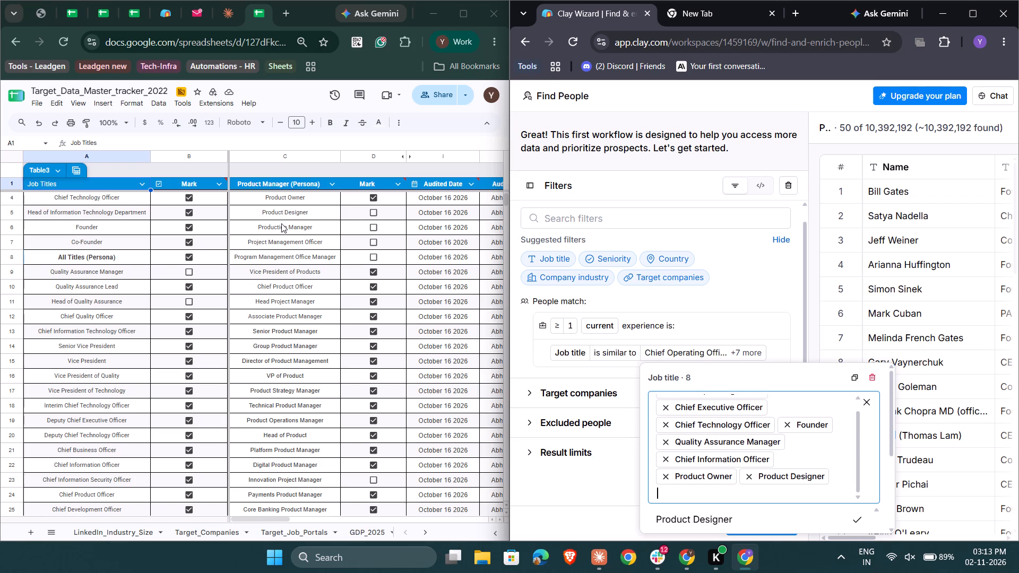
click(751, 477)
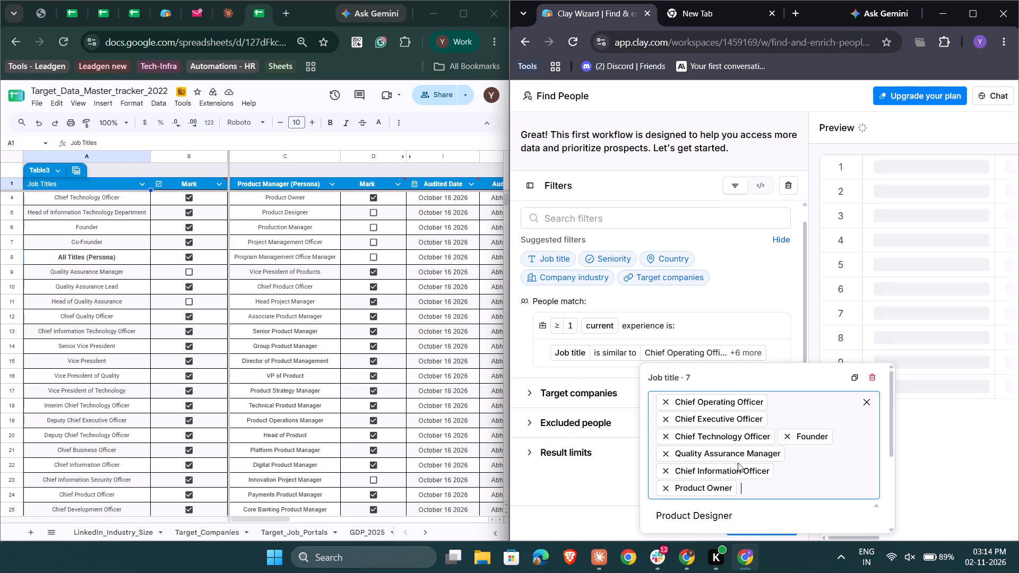
Search the job title suggestions for "chief product officer", check the matches, and clear the search.
text(chief por)
key(BackSpace)
key(BackSpace)
key(r)
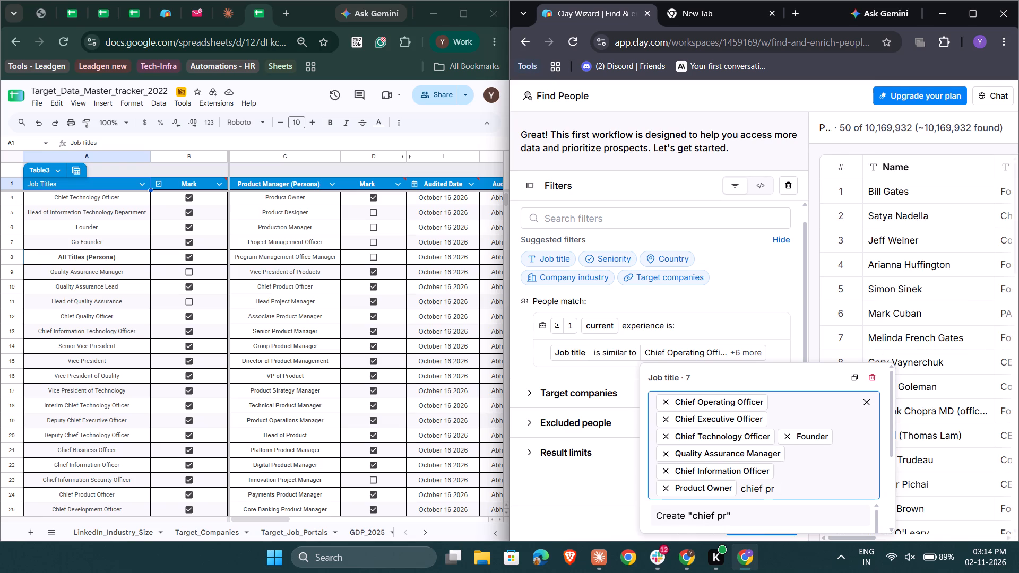
text(oduct officer)
scroll(793, 509, down, 3)
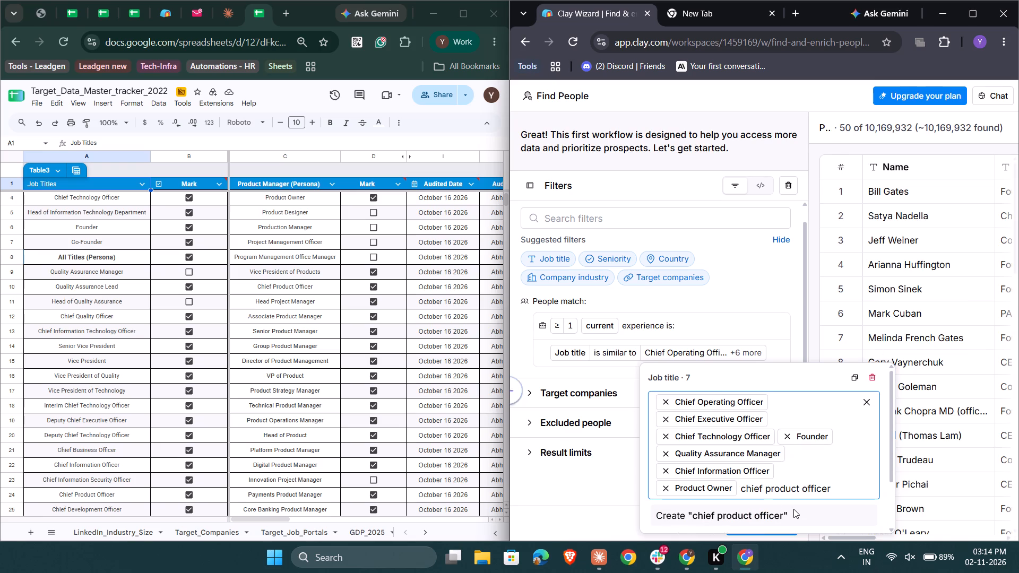
scroll(793, 509, down, 1)
drag(888, 475, 888, 518)
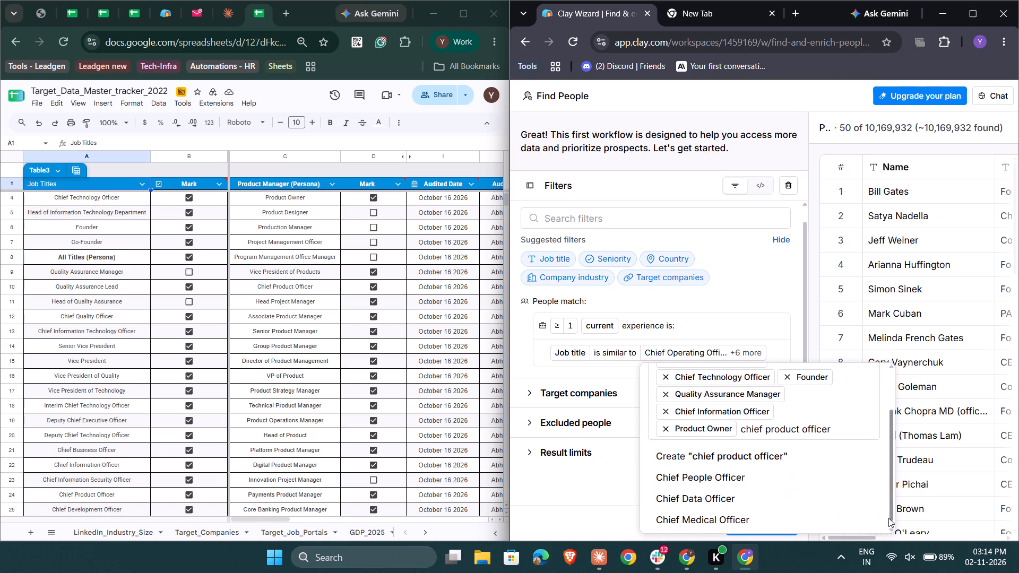
drag(888, 518, 888, 531)
click(840, 423)
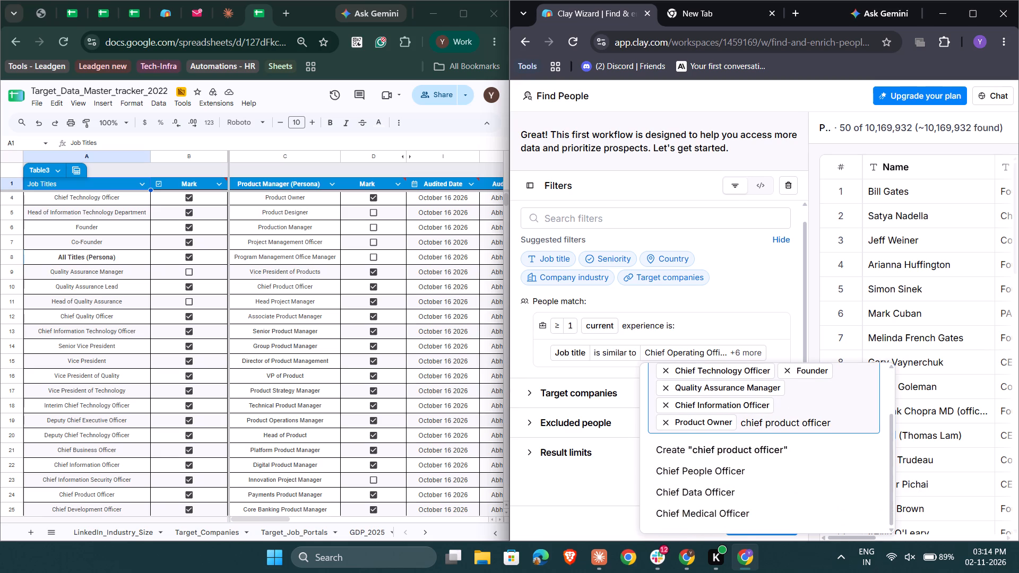
key(BackSpace)
key(BackSpace)
key(BackSpace)
key(BackSpace)
key(BackSpace)
key(BackSpace)
key(BackSpace)
key(BackSpace)
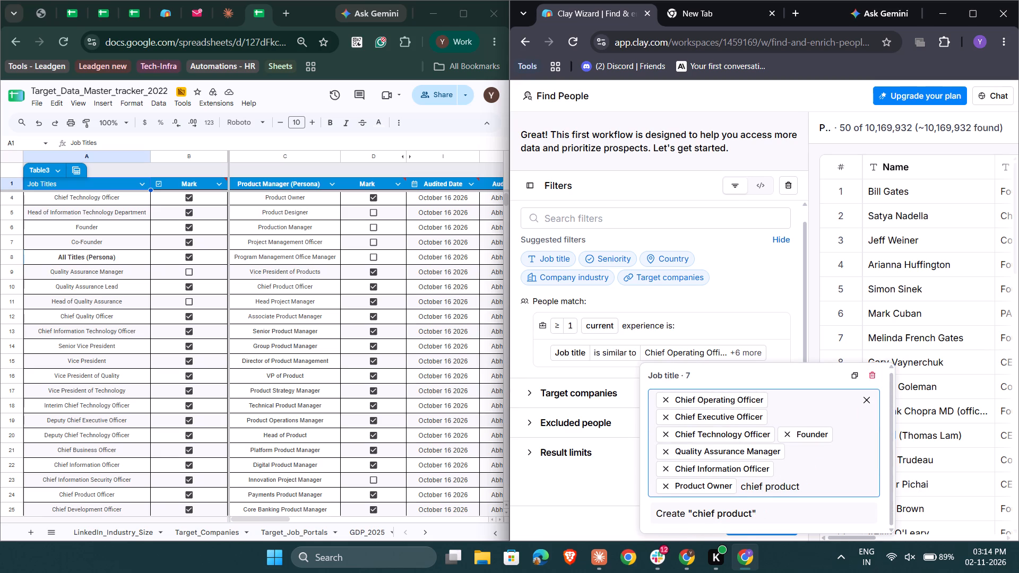
key(BackSpace)
key(BackSpace)
key(BackSpace)
key(BackSpace)
key(BackSpace)
key(BackSpace)
key(BackSpace)
key(BackSpace)
key(BackSpace)
key(BackSpace)
key(BackSpace)
key(BackSpace)
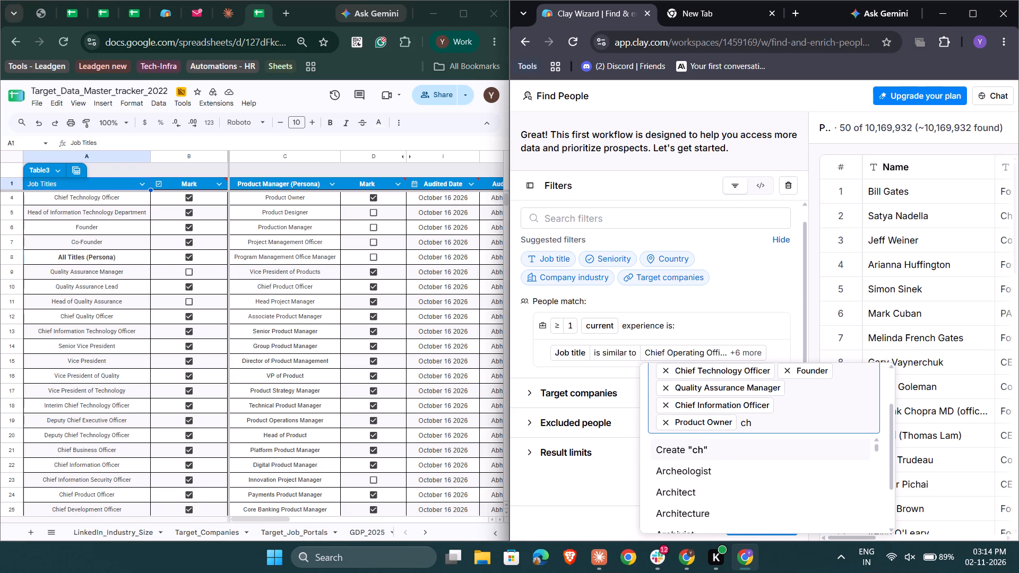
key(BackSpace)
Review the titles further down the sheet's Job Titles column for more titles to filter by.
scroll(407, 456, down, 1)
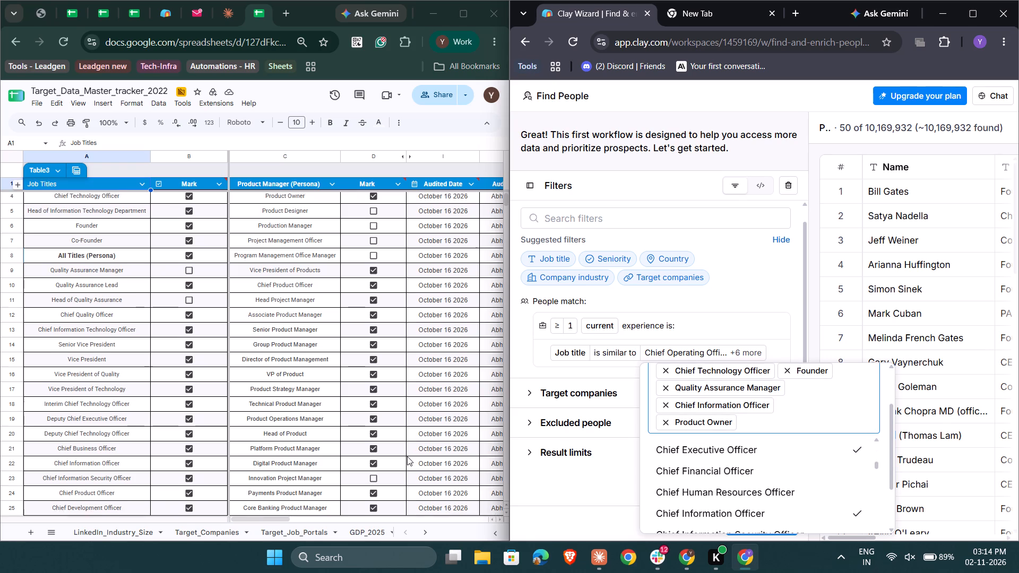
scroll(407, 456, down, 3)
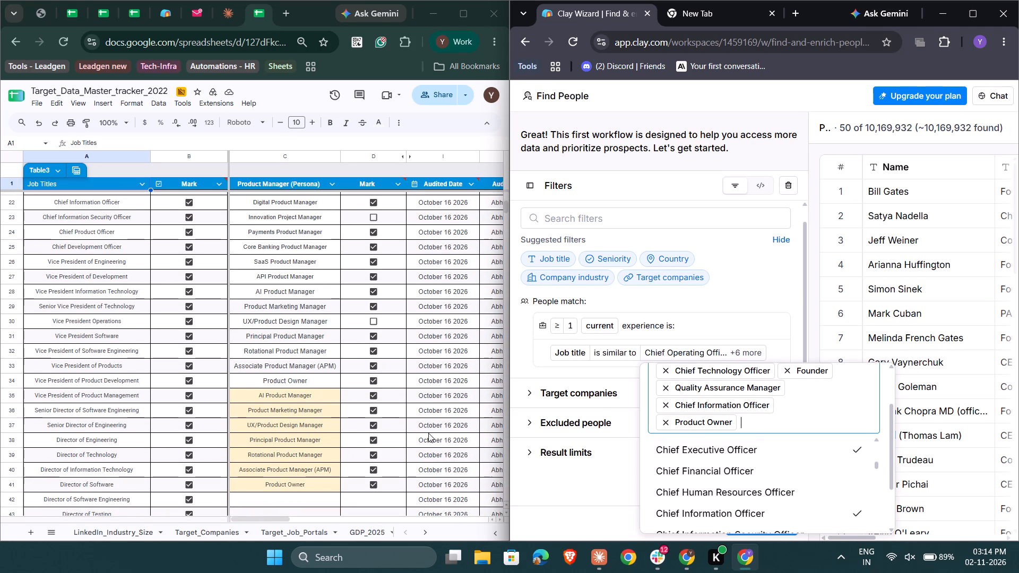
scroll(434, 433, left, 2)
scroll(434, 433, right, 2)
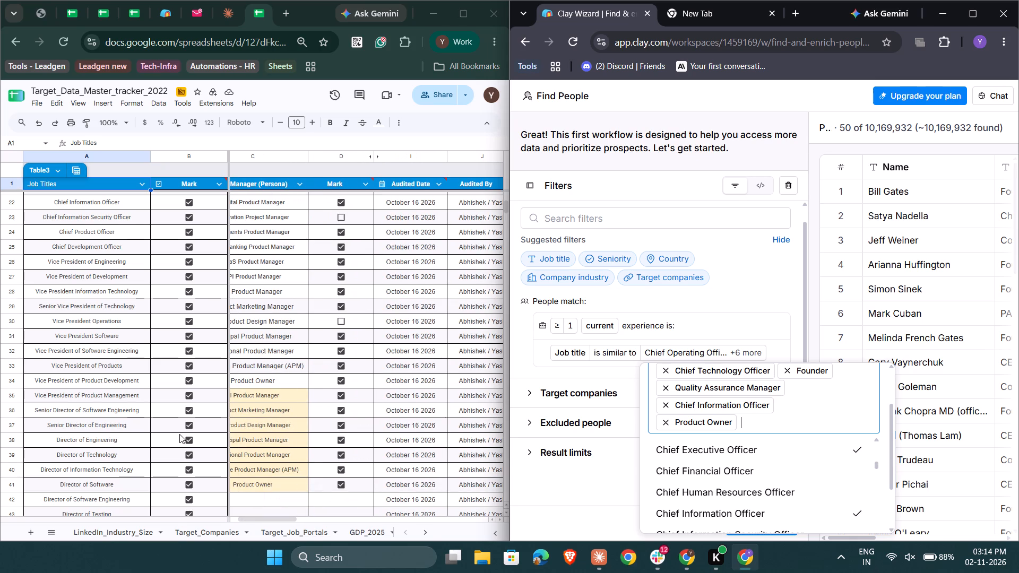
scroll(179, 434, down, 2)
scroll(119, 435, down, 1)
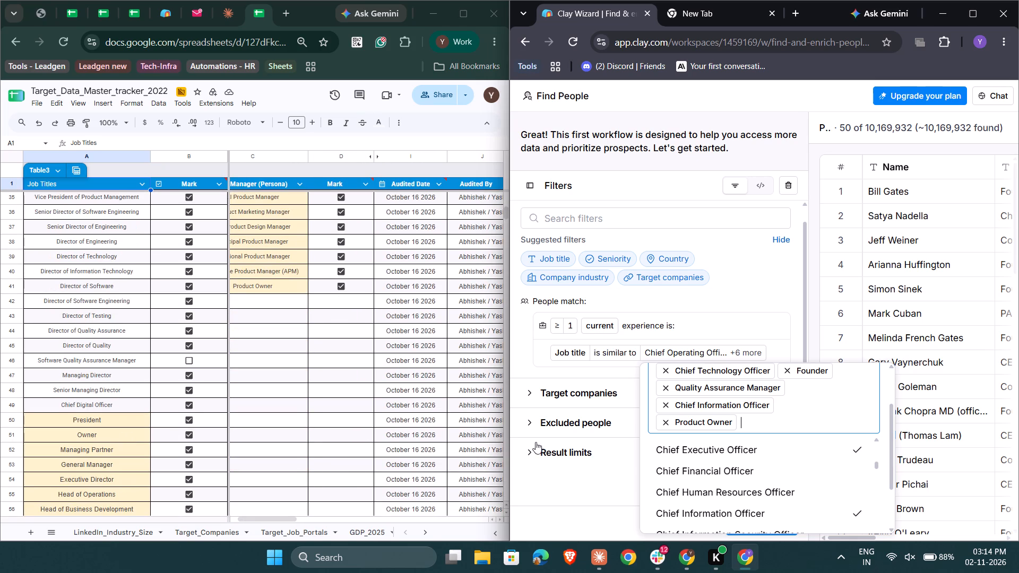
Search the job title suggestions for "president", look through the matches, and clear the search.
text(president)
key(space)
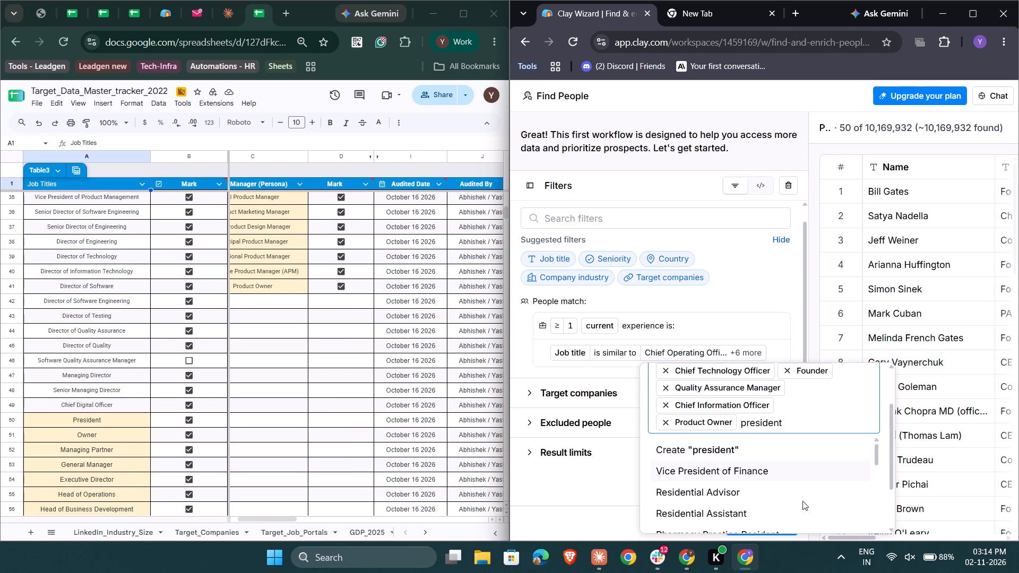
scroll(832, 508, down, 6)
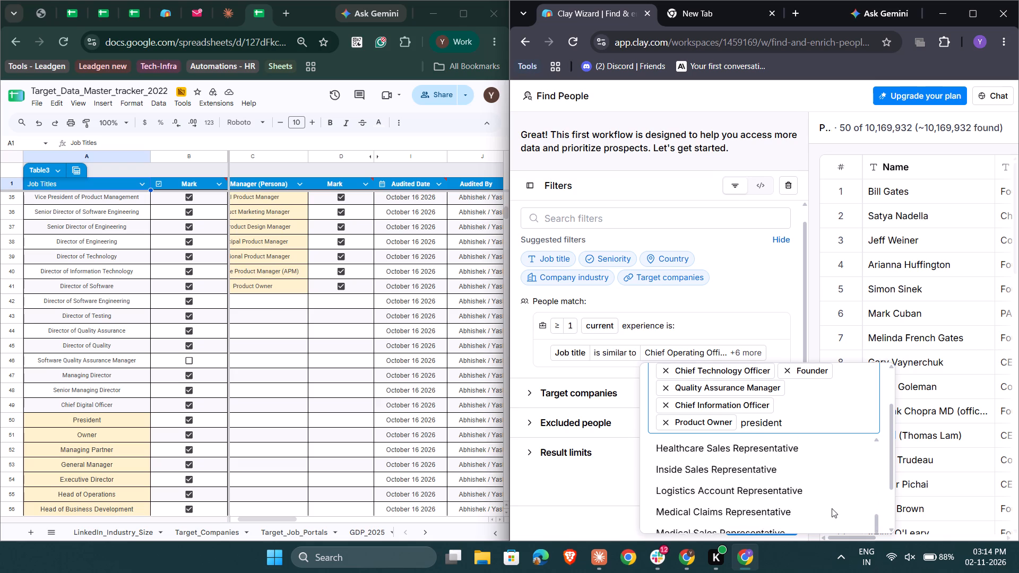
scroll(781, 495, down, 6)
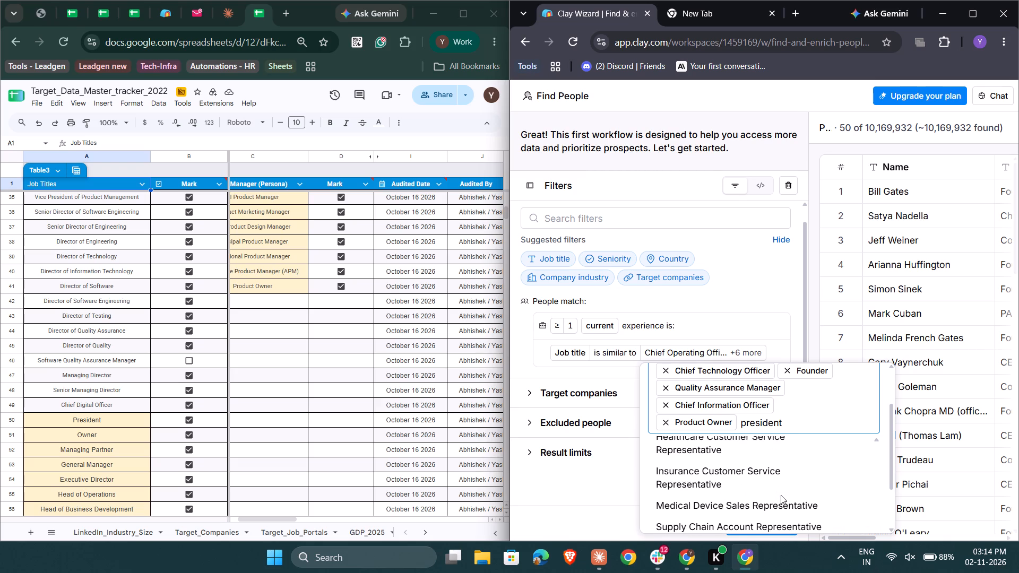
scroll(781, 495, down, 1)
key(BackSpace)
key(BackSpace)
key(BackSpace)
key(BackSpace)
key(BackSpace)
key(BackSpace)
key(BackSpace)
key(BackSpace)
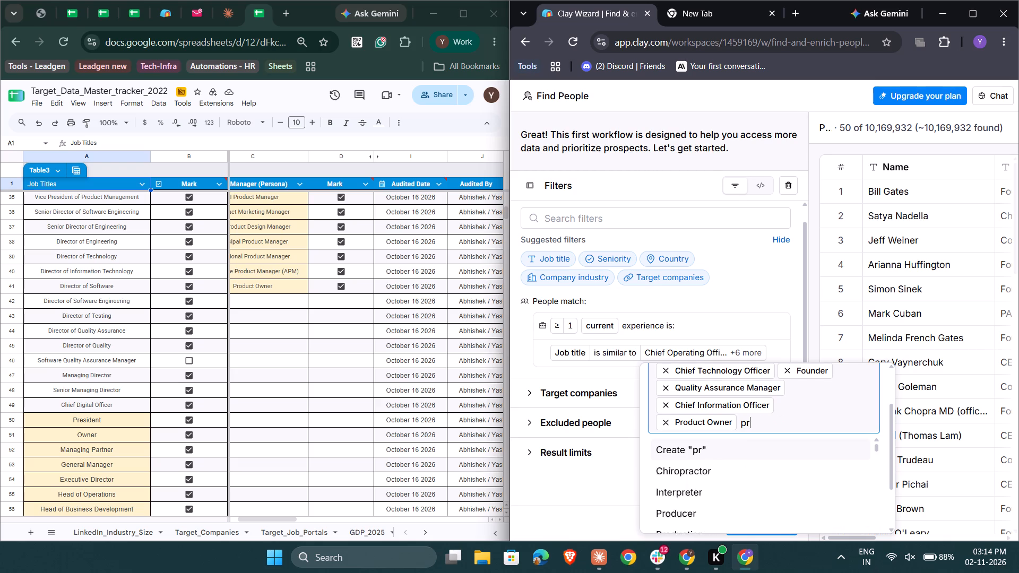
key(BackSpace)
key(BackSpace)
Search the job titles for "owner" and add Owner to the filter.
text(owner)
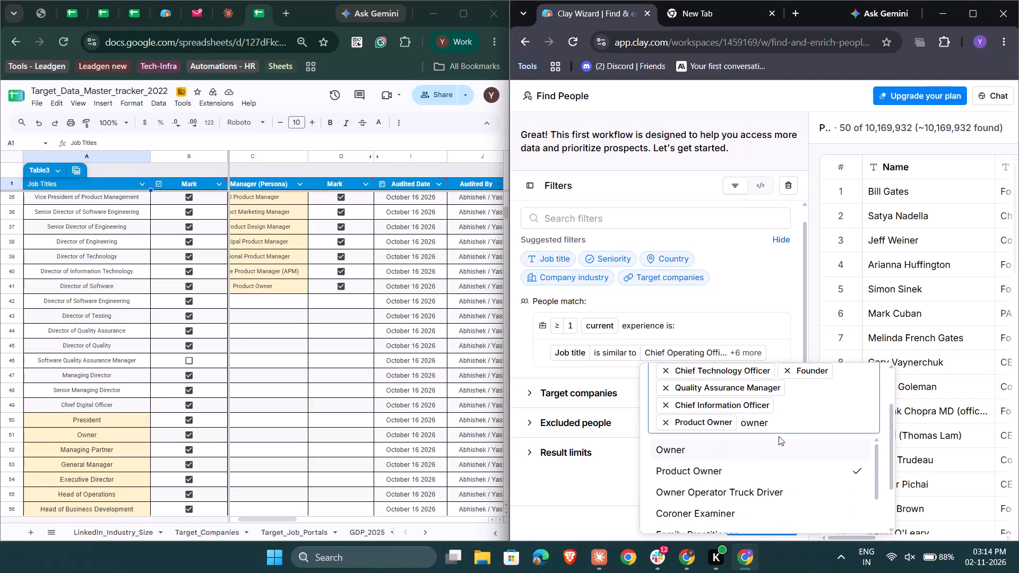
click(736, 454)
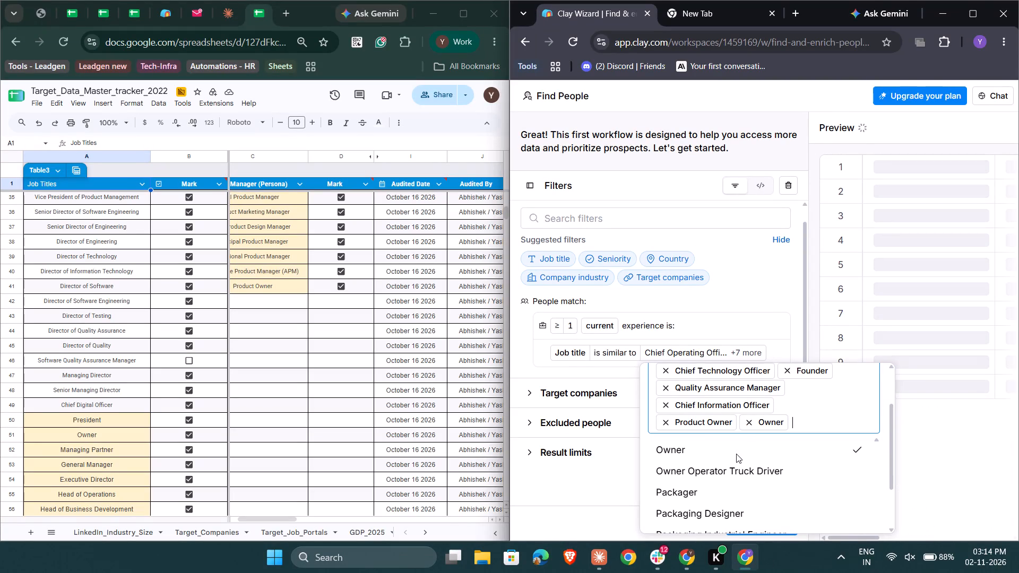
Search the job title suggestions for "managing pa" to look for Managing Partner, and clear the search.
text(managing)
key(space)
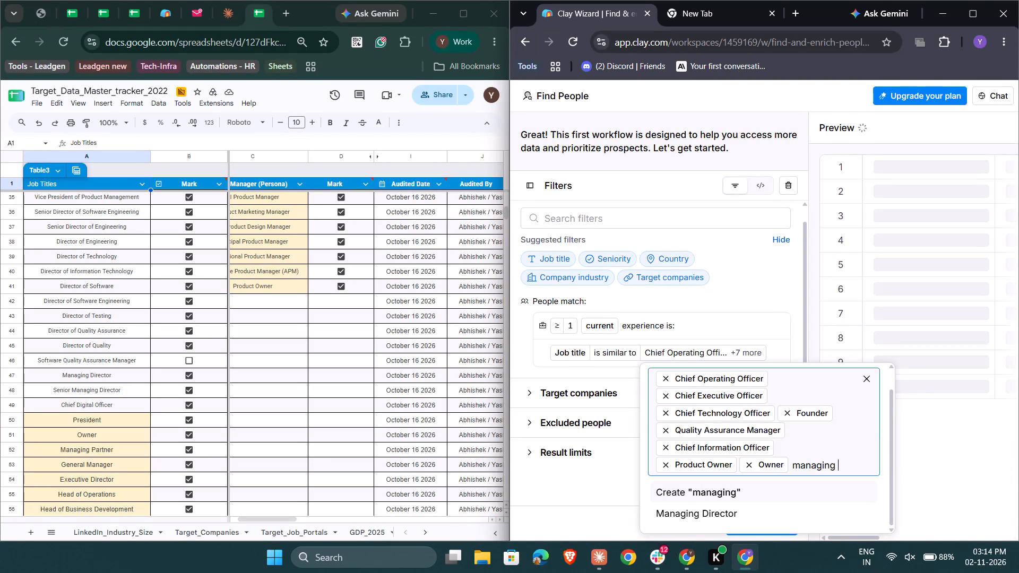
scroll(775, 490, down, 1)
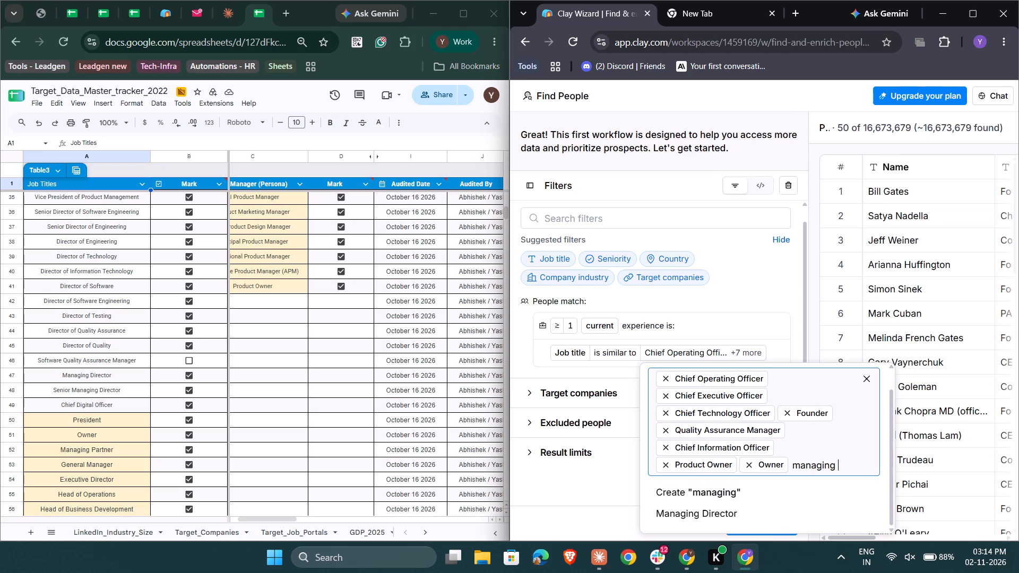
text(pa)
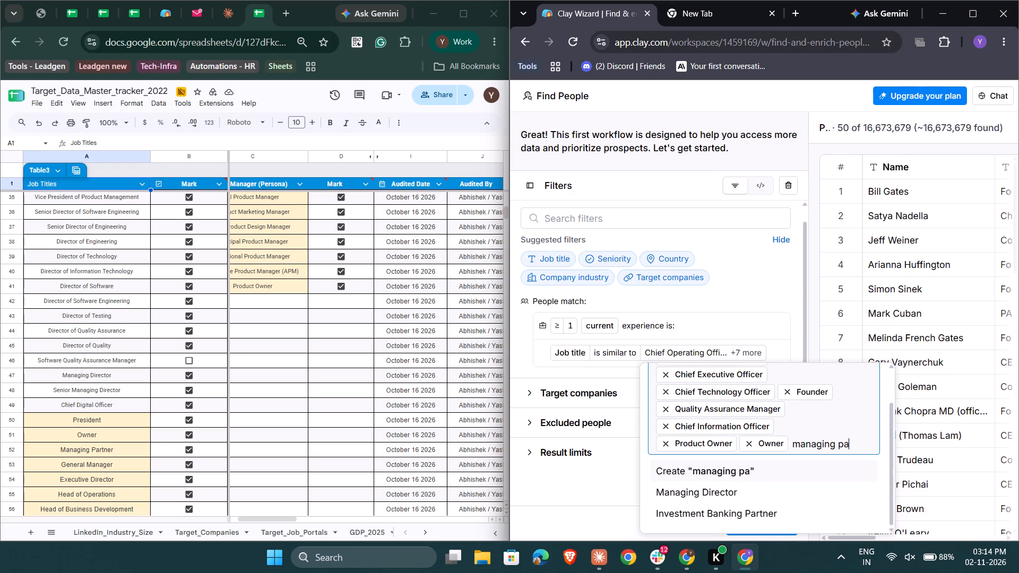
key(BackSpace)
key(BackSpace)
key(BackSpace)
key(BackSpace)
key(BackSpace)
key(BackSpace)
key(BackSpace)
key(BackSpace)
key(BackSpace)
key(BackSpace)
key(BackSpace)
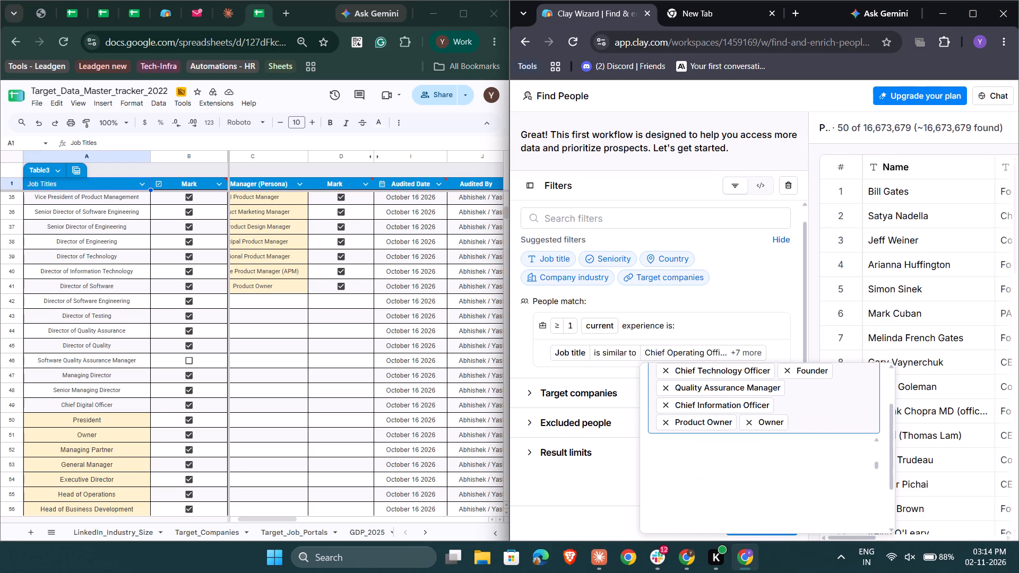
Remove Owner from the job title filter, search the titles for "general", and add General Manager instead.
key(BackSpace)
text(general)
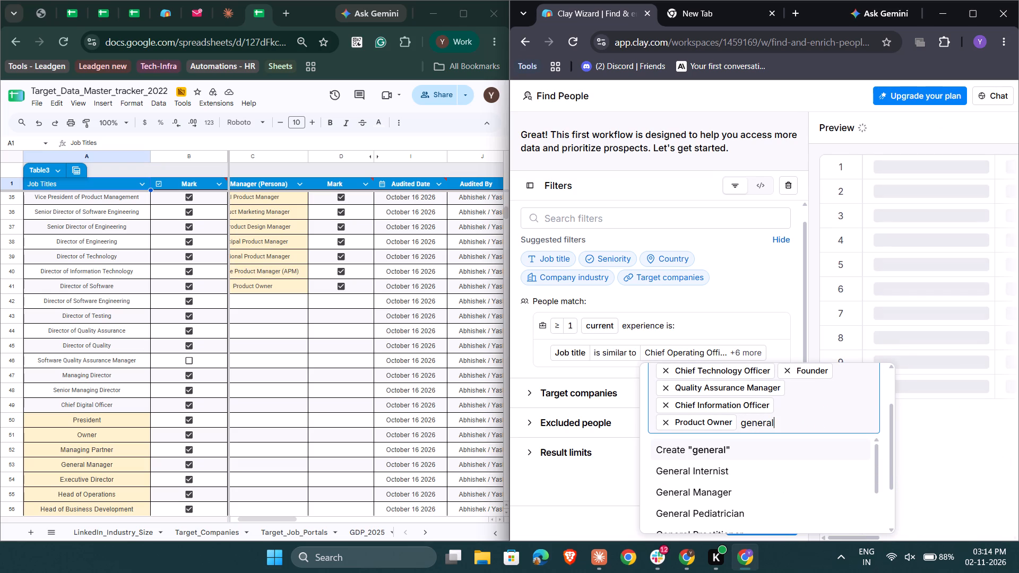
click(798, 499)
click(832, 424)
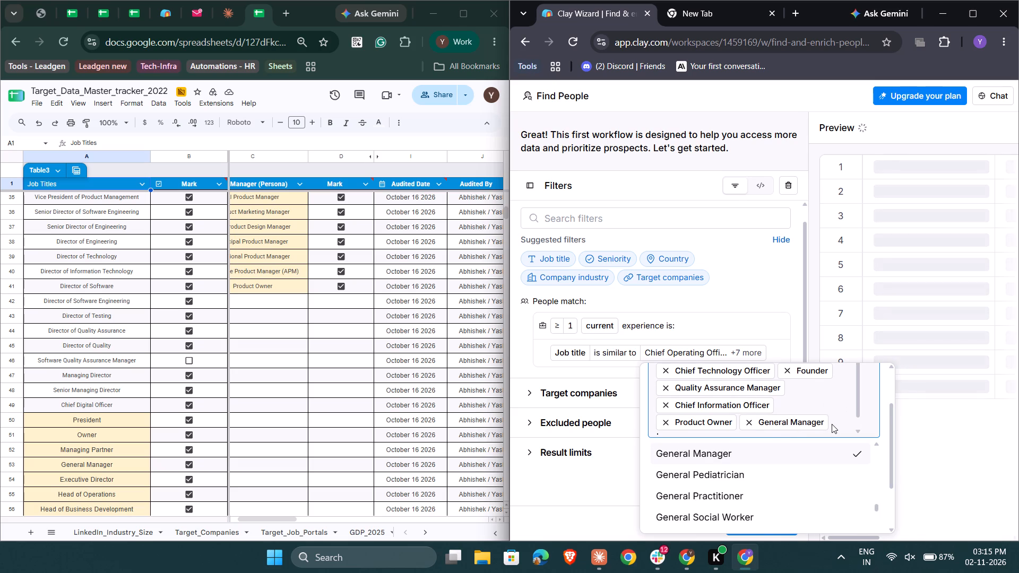
Search the job title suggestions for "executive" to look for Executive Director, and clear the search.
scroll(832, 424, down, 3)
text(exc)
key(BackSpace)
text(ecutib)
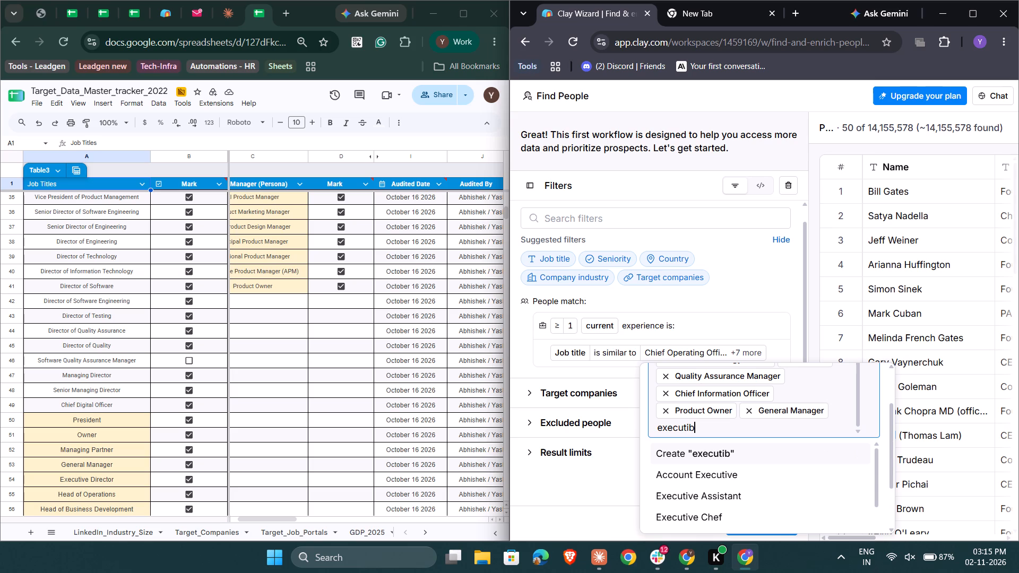
key(BackSpace)
text(ve)
key(space)
scroll(710, 504, right, 2)
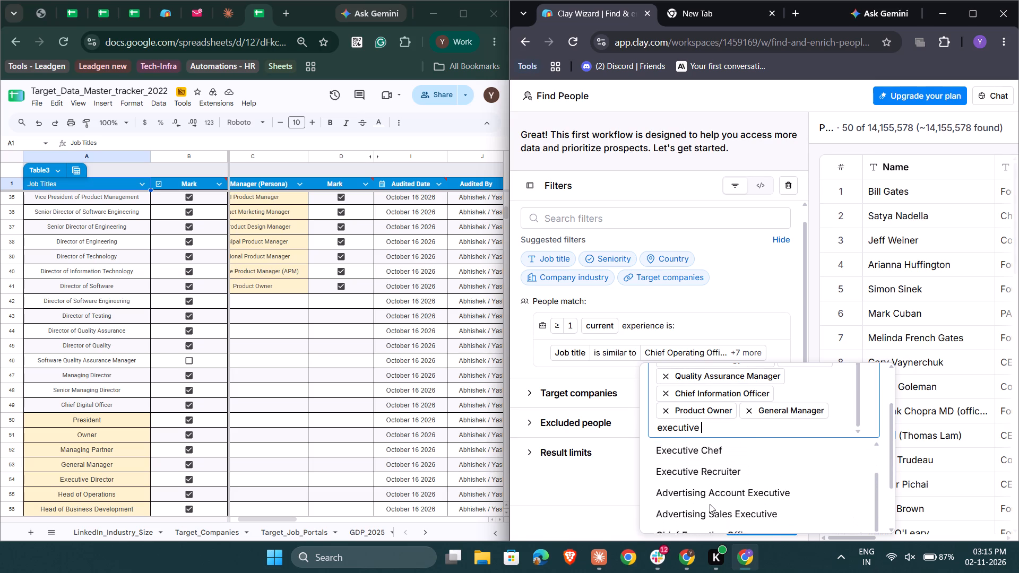
scroll(710, 504, right, 2)
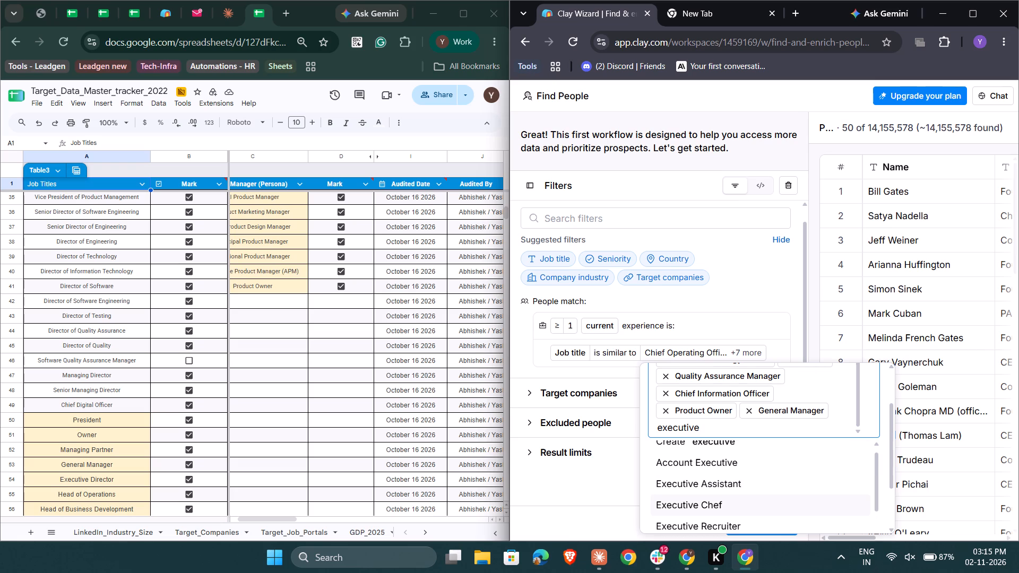
scroll(715, 508, down, 4)
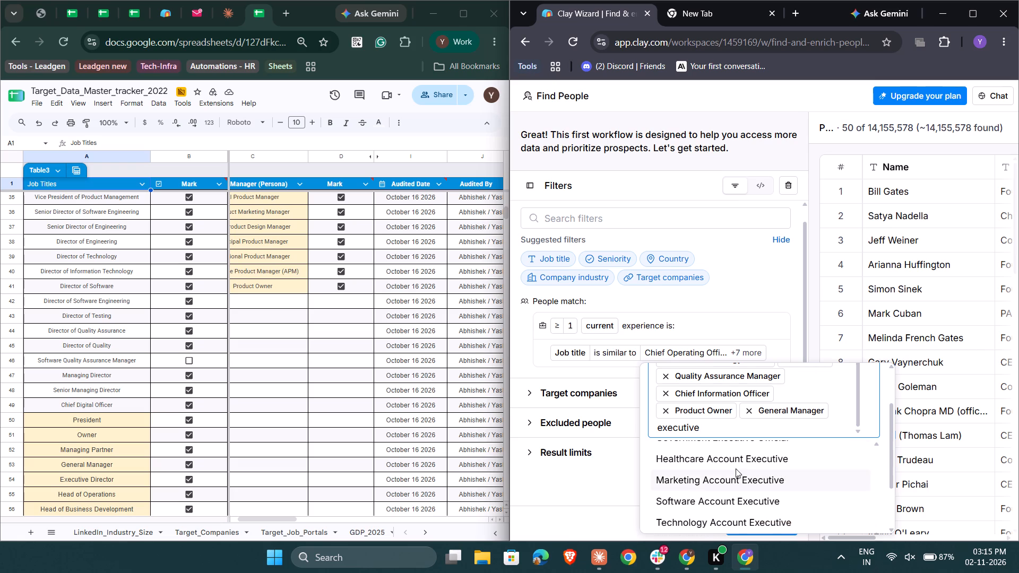
scroll(736, 468, up, 4)
key(BackSpace)
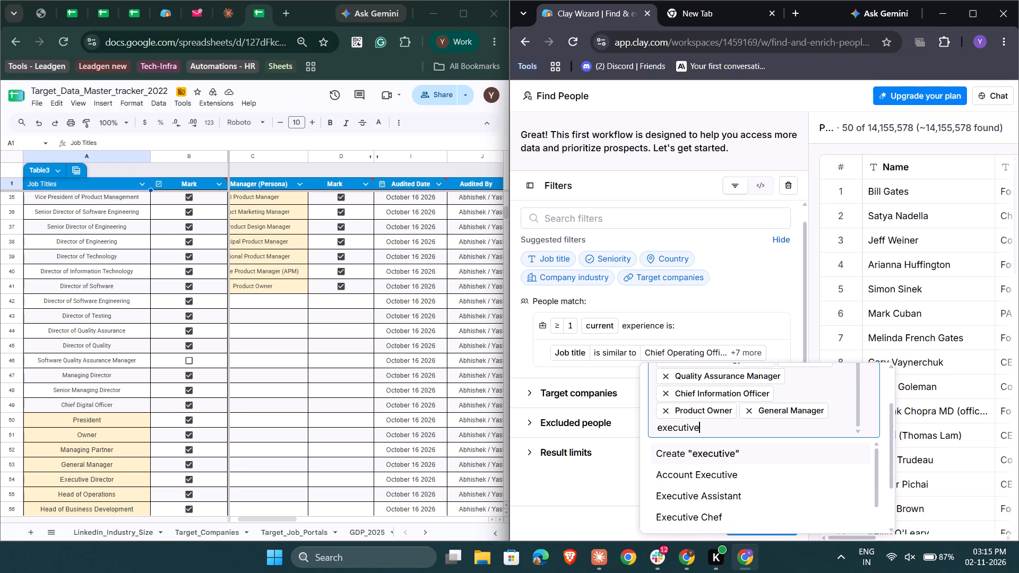
key(BackSpace)
key(BackSpace)
key(BackSpace)
key(BackSpace)
key(BackSpace)
key(BackSpace)
key(BackSpace)
key(BackSpace)
key(BackSpace)
Search the job title suggestions for "head of op" and "head of" to look for Head of Operations, and clear the search.
text(head of op)
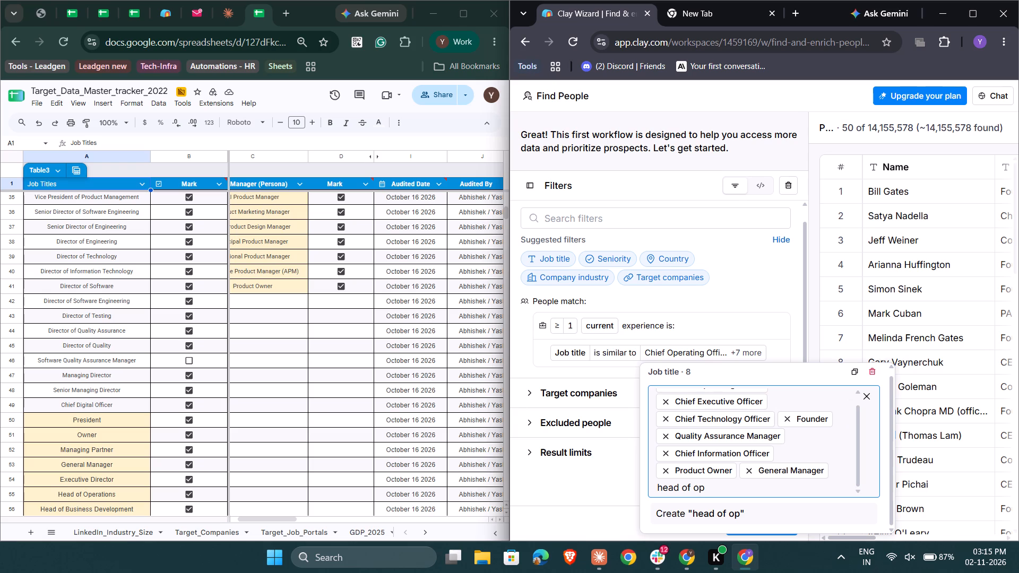
scroll(774, 456, down, 2)
key(BackSpace)
key(BackSpace)
key(BackSpace)
key(BackSpace)
key(BackSpace)
key(BackSpace)
key(space)
text(of)
key(space)
scroll(765, 514, down, 2)
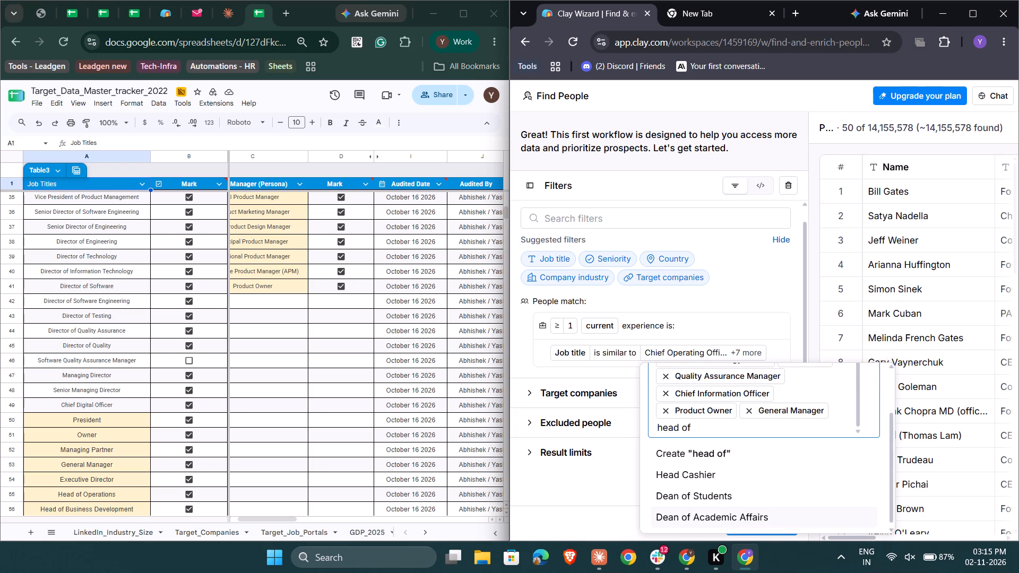
key(BackSpace)
key(BackSpace)
key(BackSpace)
key(BackSpace)
key(BackSpace)
key(BackSpace)
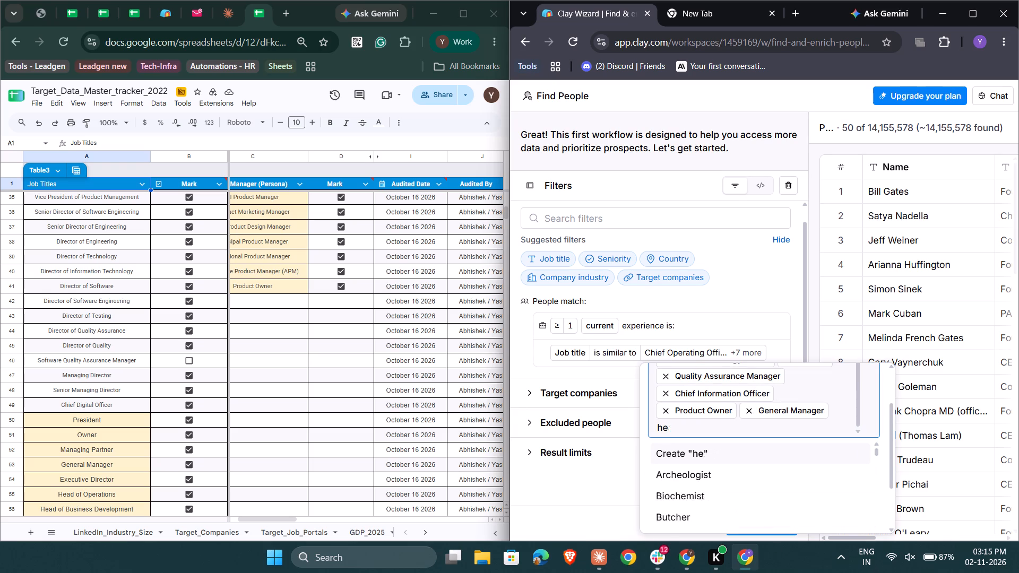
key(BackSpace)
key(BackSpace)
Check the remaining titles in the sheet's Job Titles column, and add Chief Marketing Officer to the job title filter.
scroll(340, 395, down, 2)
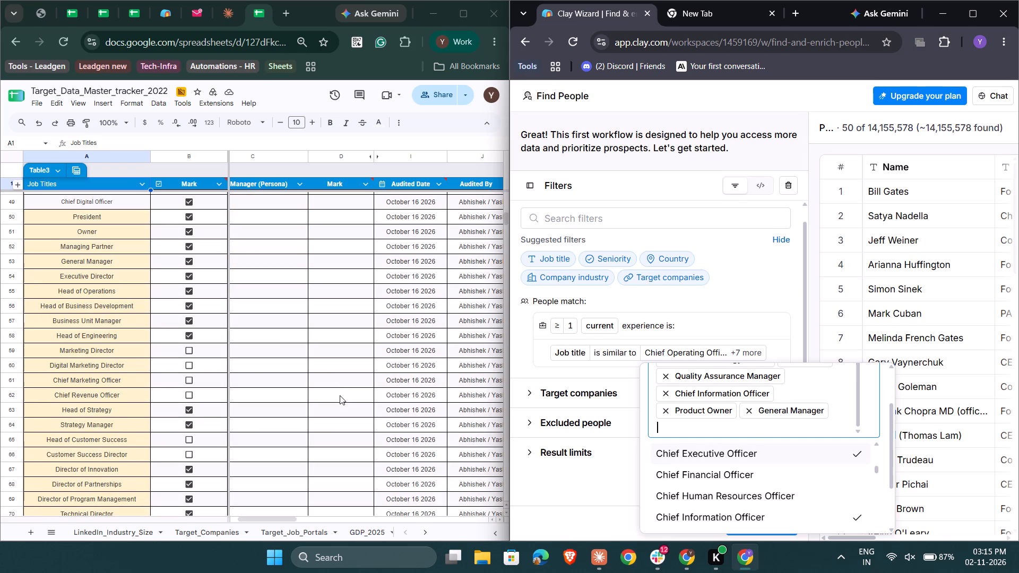
scroll(340, 395, down, 1)
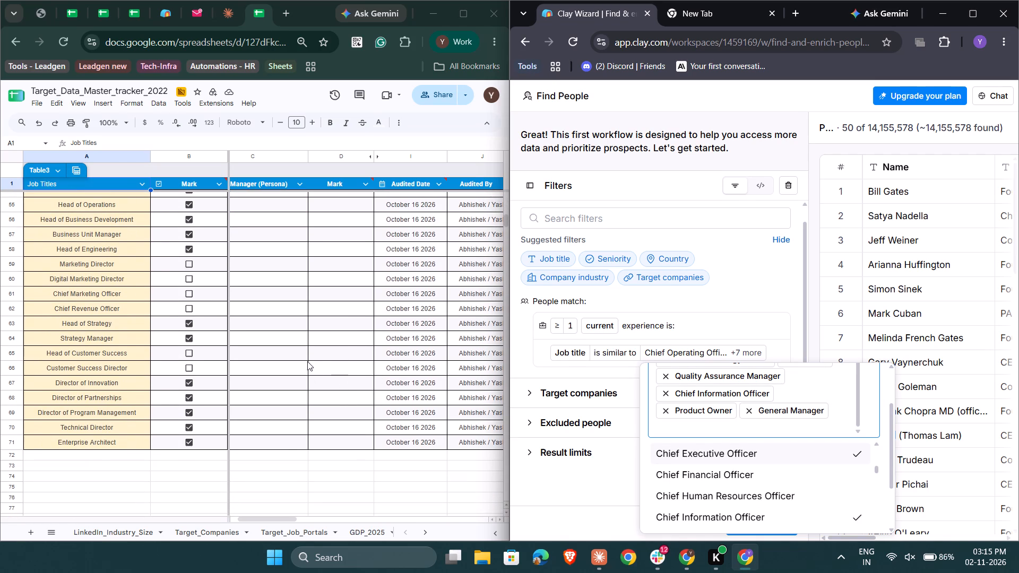
text(chief marke)
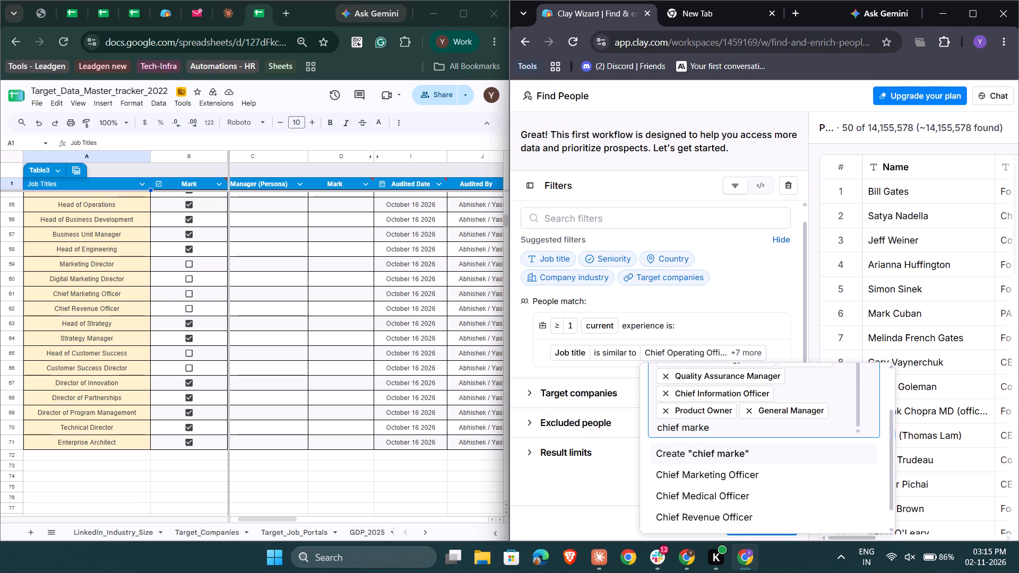
click(715, 469)
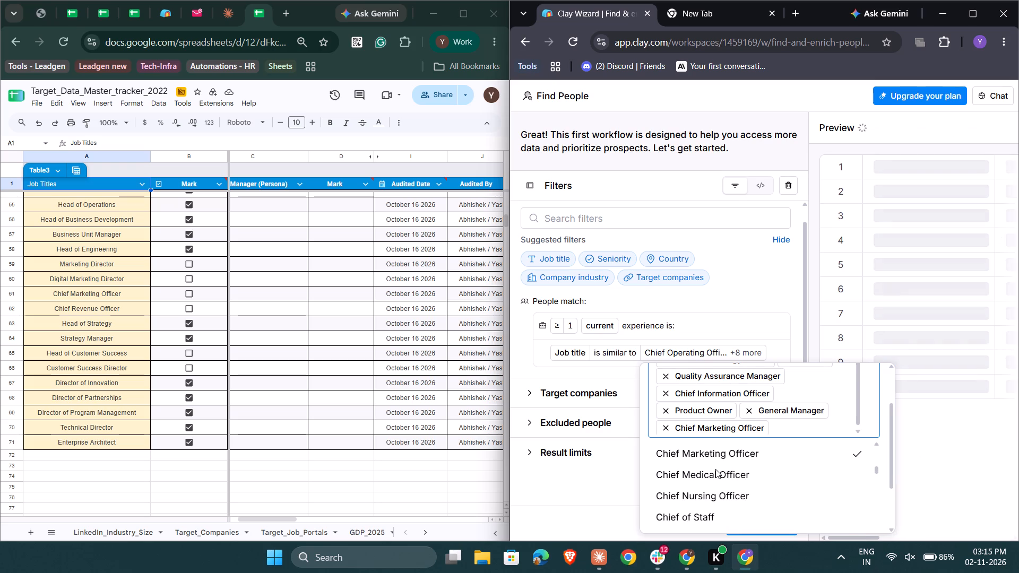
Search the job titles for "chief reve" and add Chief Revenue Officer to the filter.
text(chief)
key(space)
text(reve)
click(741, 467)
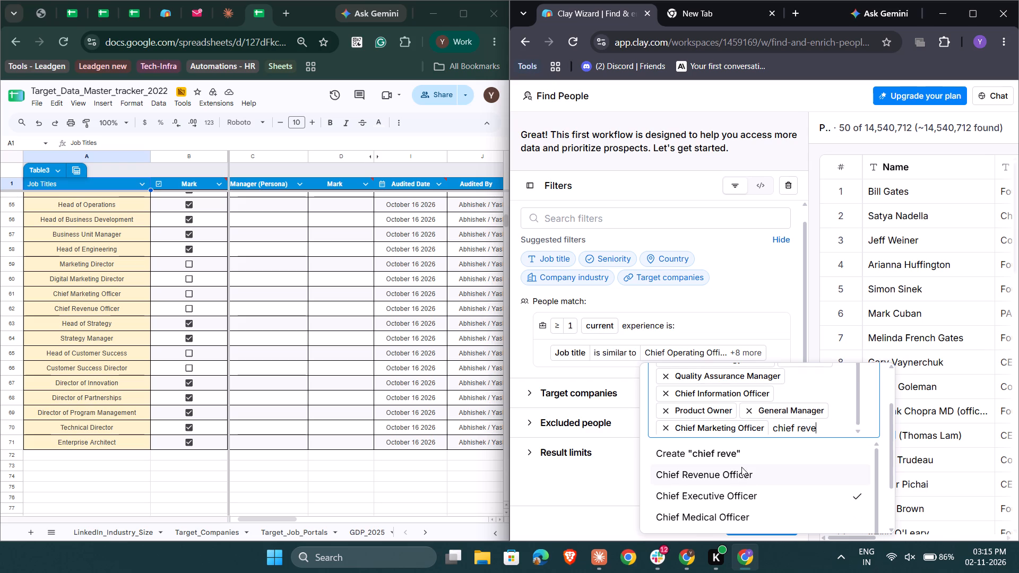
Search the job titles for "cto" and "chief tec" to check Chief Technology Officer, clear the search, and leave the title entry.
scroll(781, 424, down, 2)
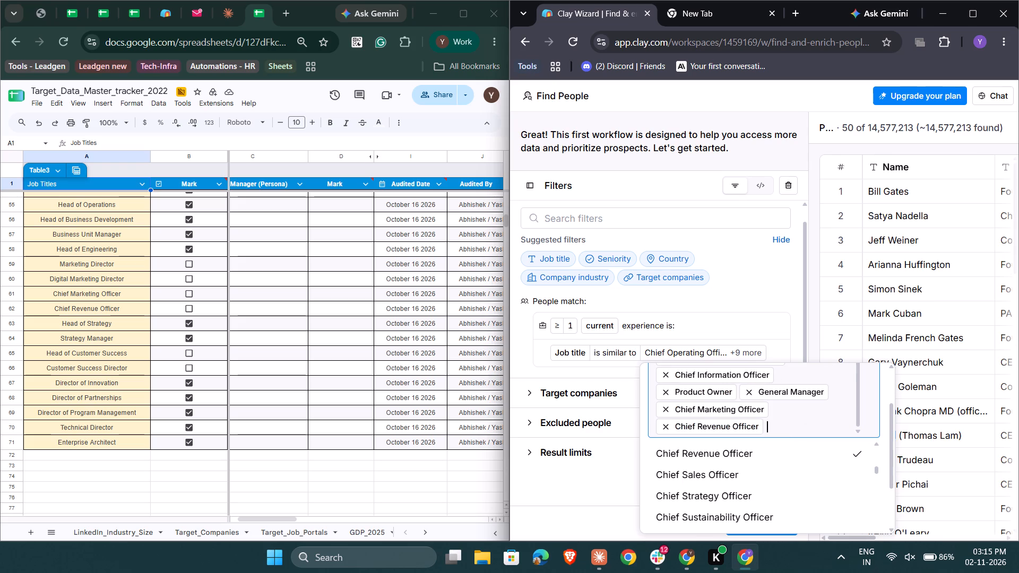
text(cto)
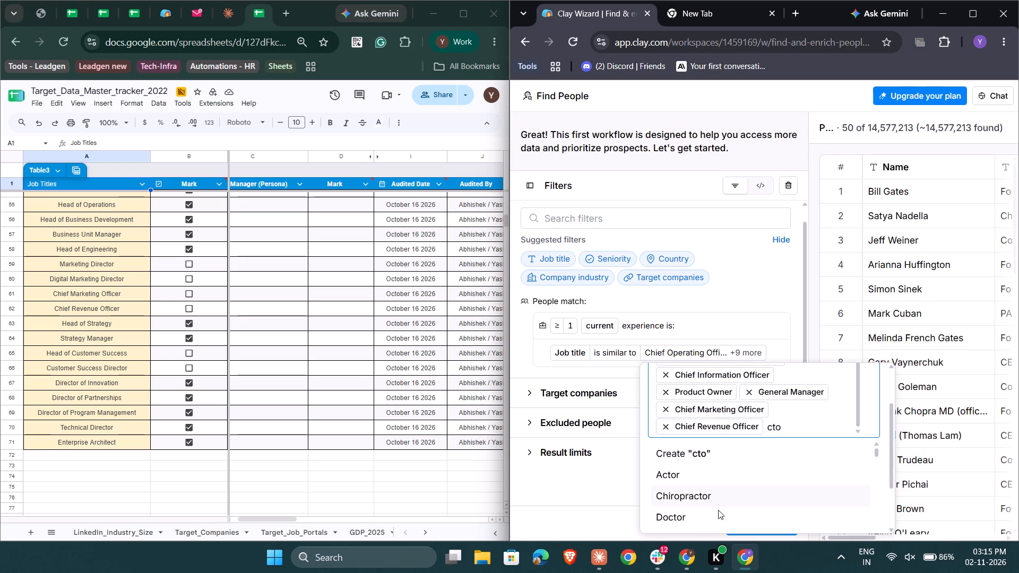
scroll(718, 510, down, 5)
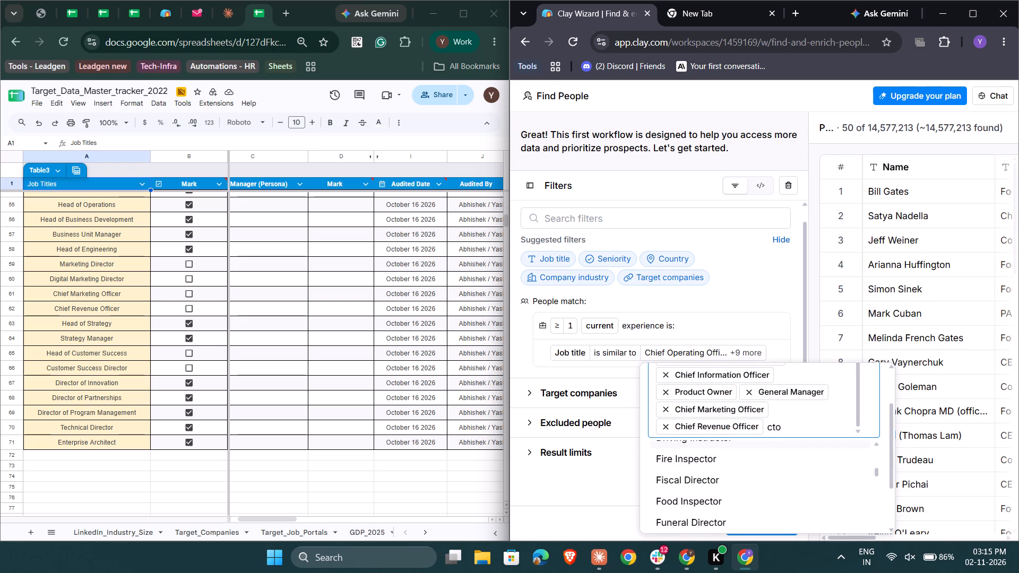
key(BackSpace)
key(BackSpace)
text(hief tec)
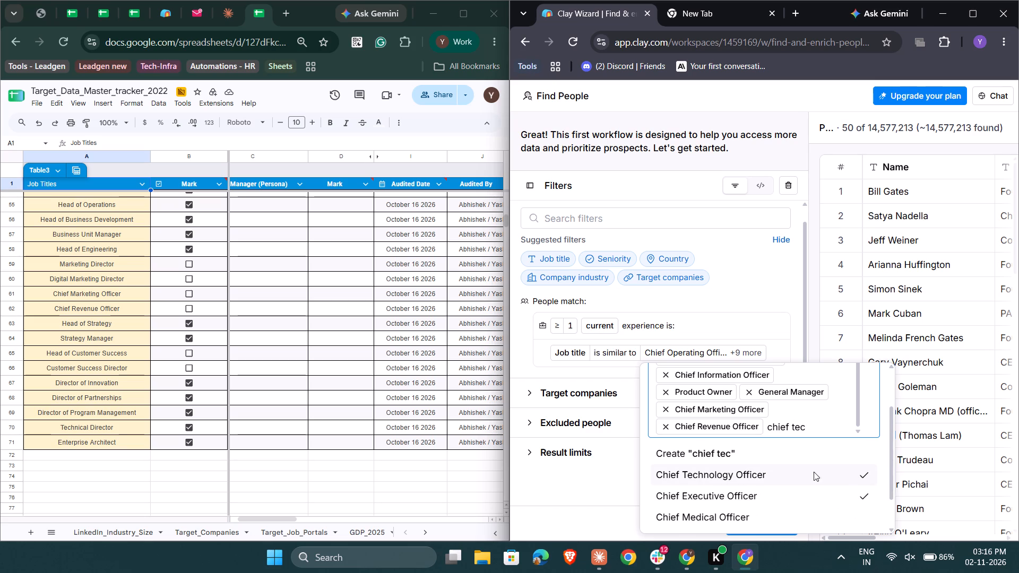
key(BackSpace)
key(BackSpace)
key(BackSpace)
key(BackSpace)
key(BackSpace)
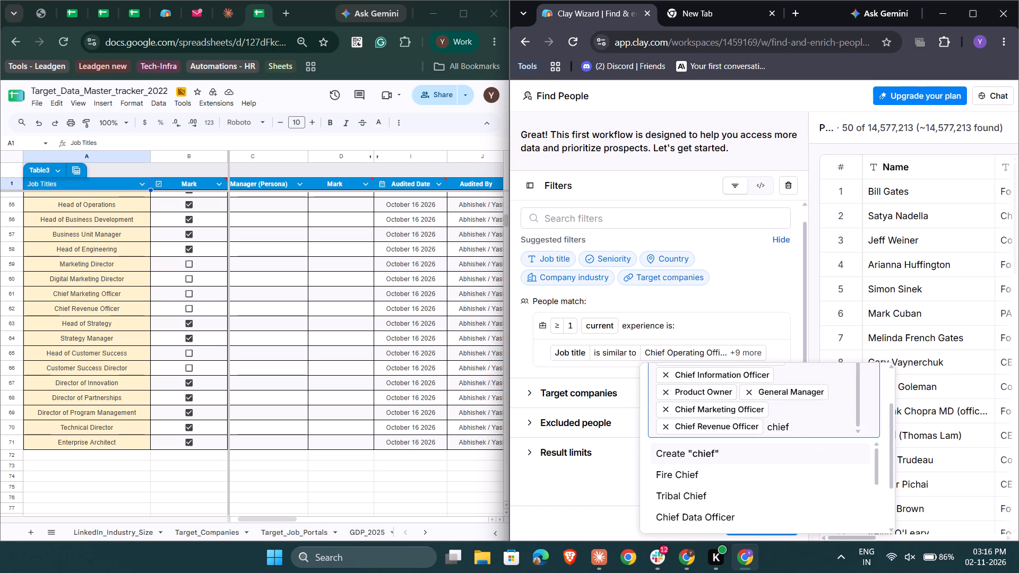
key(BackSpace)
key(BackSpace)
key(BackSpace)
key(BackSpace)
click(585, 487)
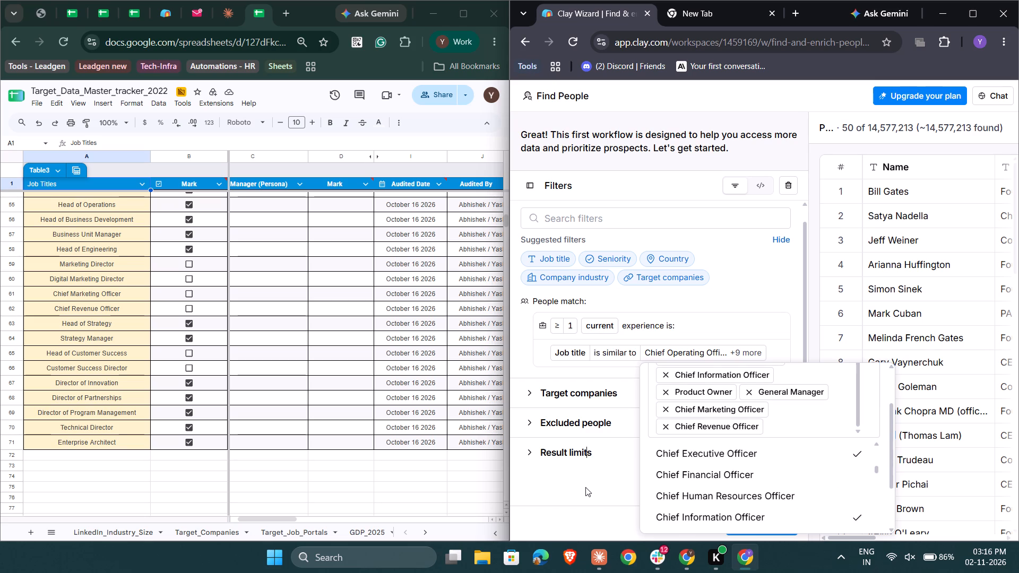
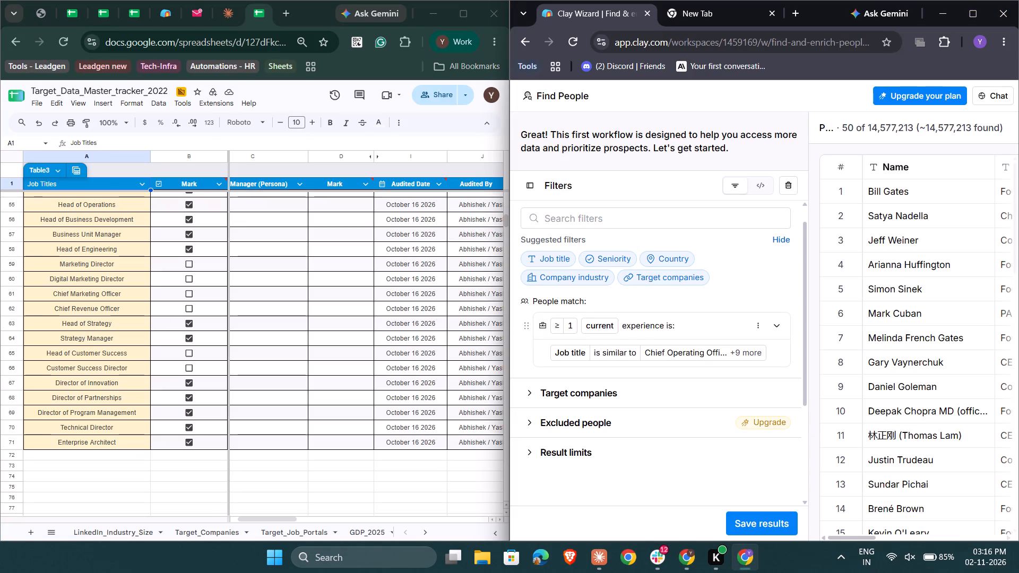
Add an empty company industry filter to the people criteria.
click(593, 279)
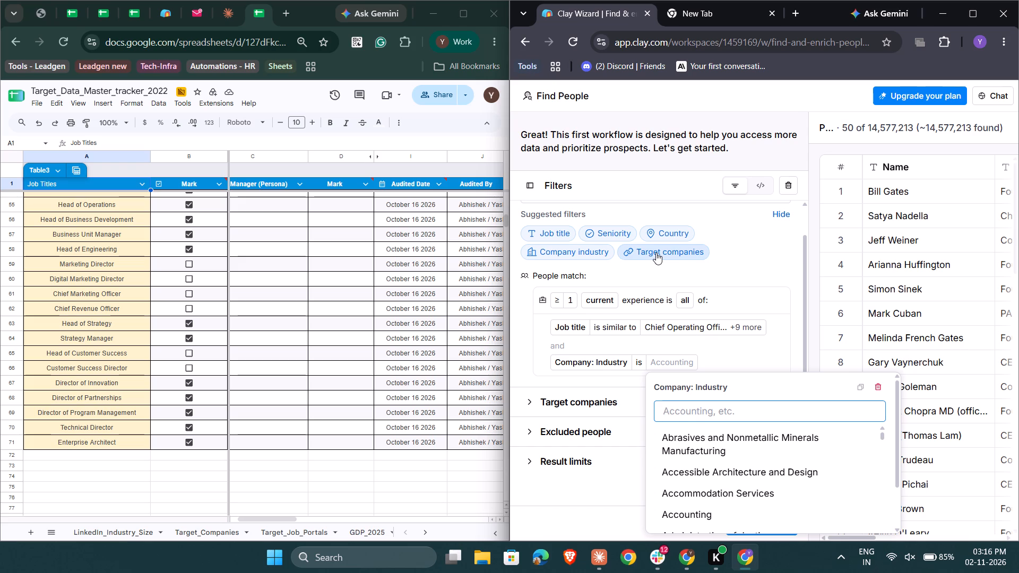
Add a country filter to the people criteria and set it to India.
click(668, 240)
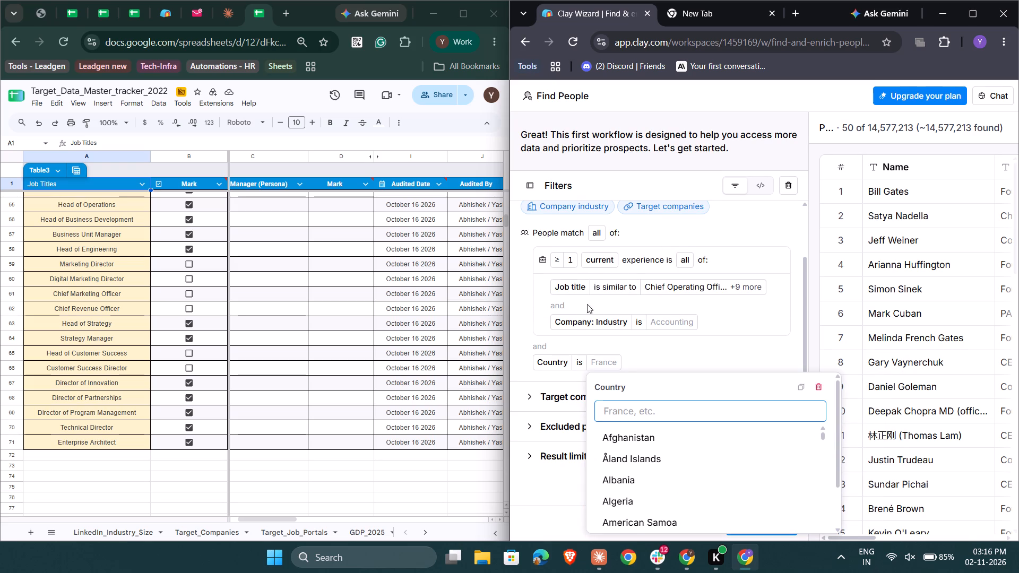
scroll(595, 323, down, 1)
click(602, 331)
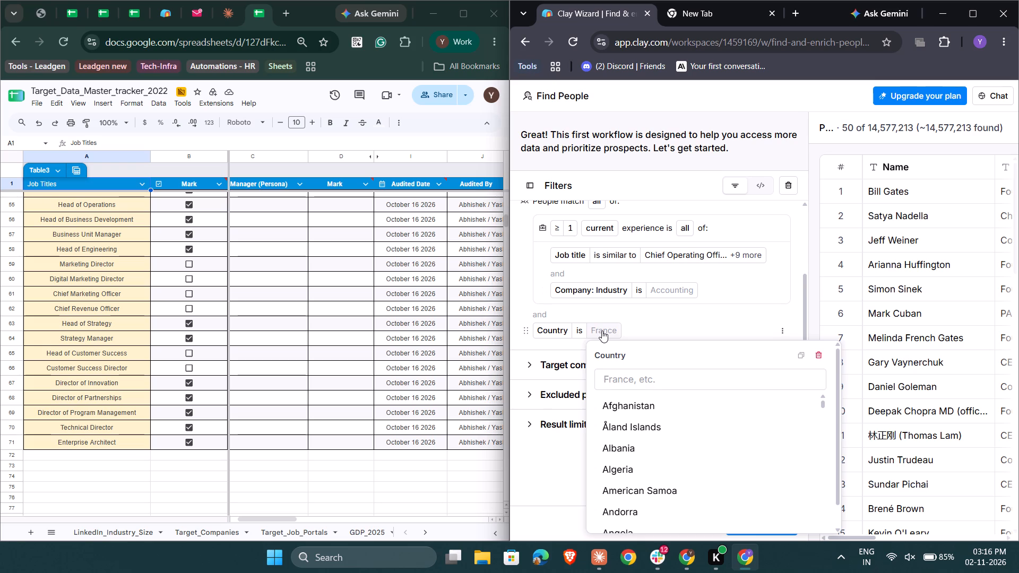
click(602, 331)
text(india)
key(Return)
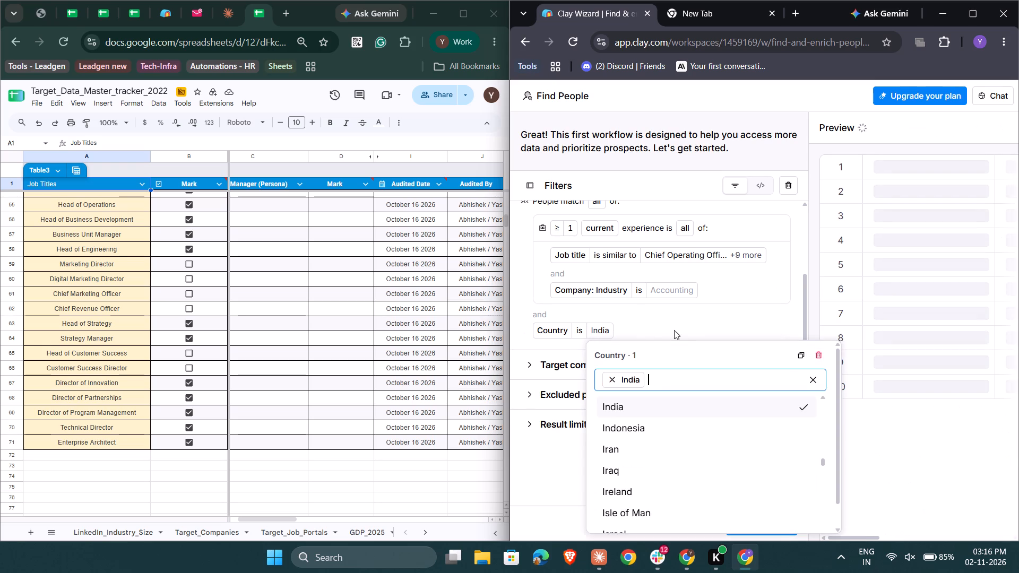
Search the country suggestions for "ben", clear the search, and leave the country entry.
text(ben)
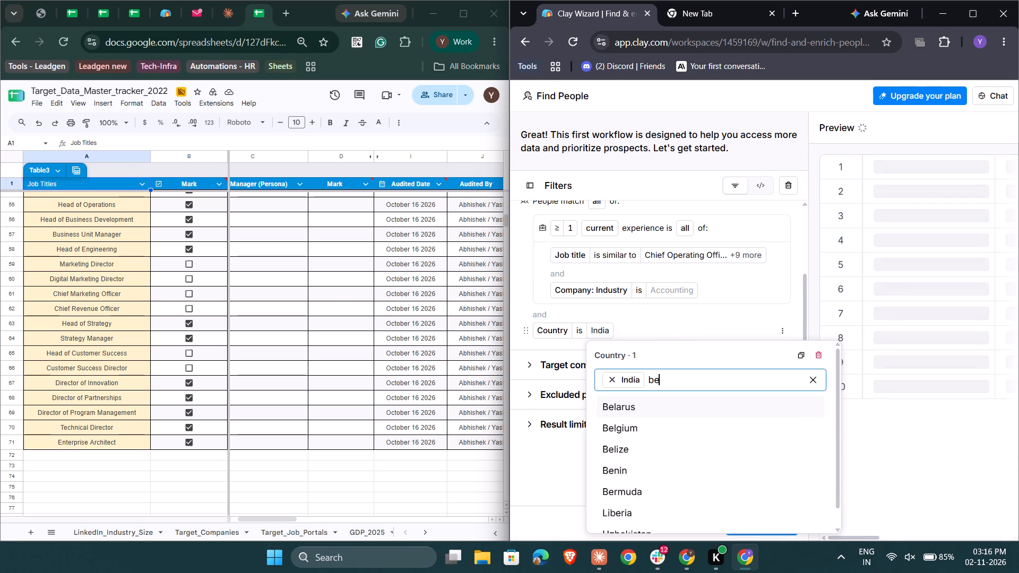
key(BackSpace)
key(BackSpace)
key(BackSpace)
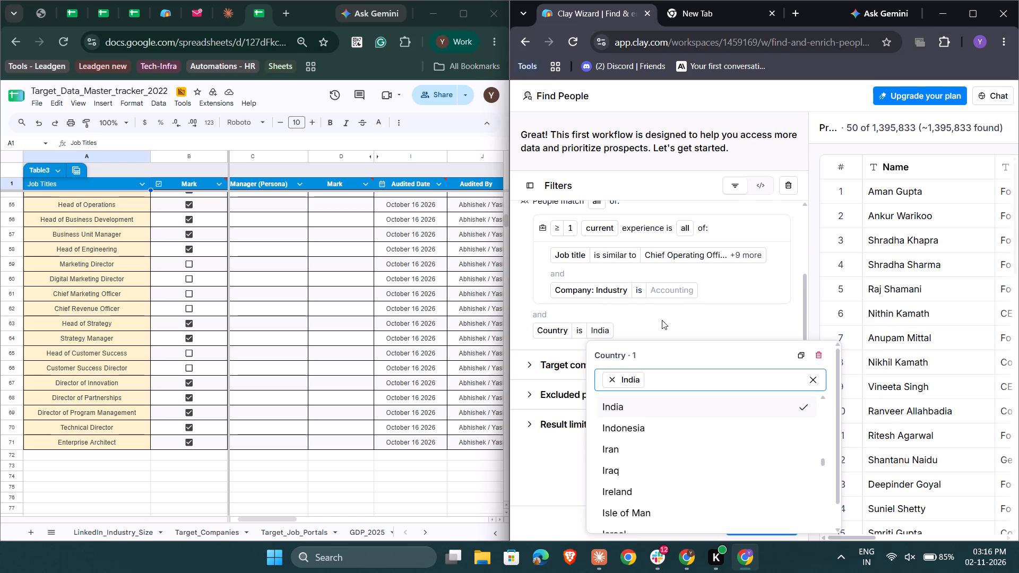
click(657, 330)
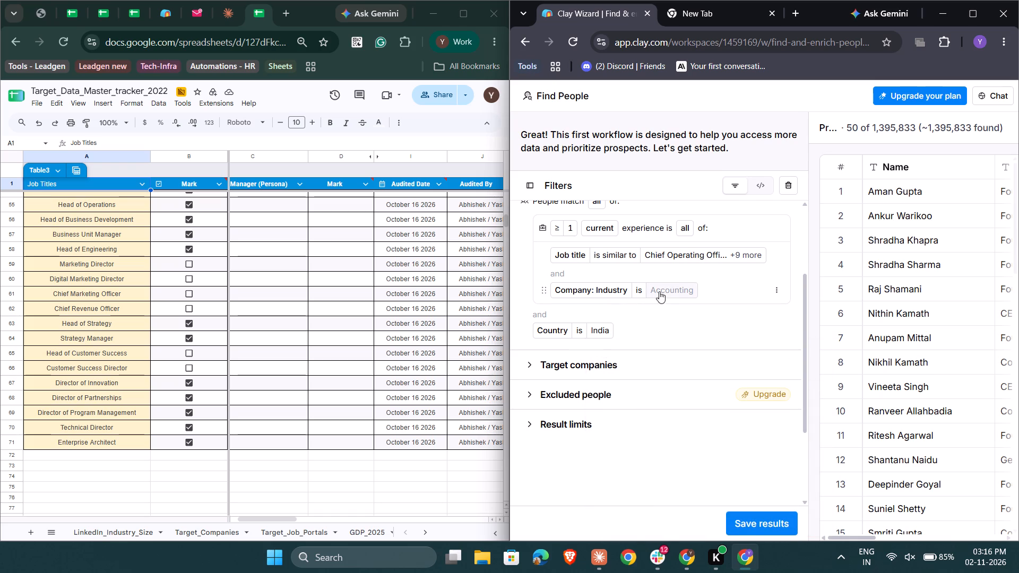
Look over the target companies filter options, collapse that section, and return to the suggested filters.
scroll(689, 297, left, 1)
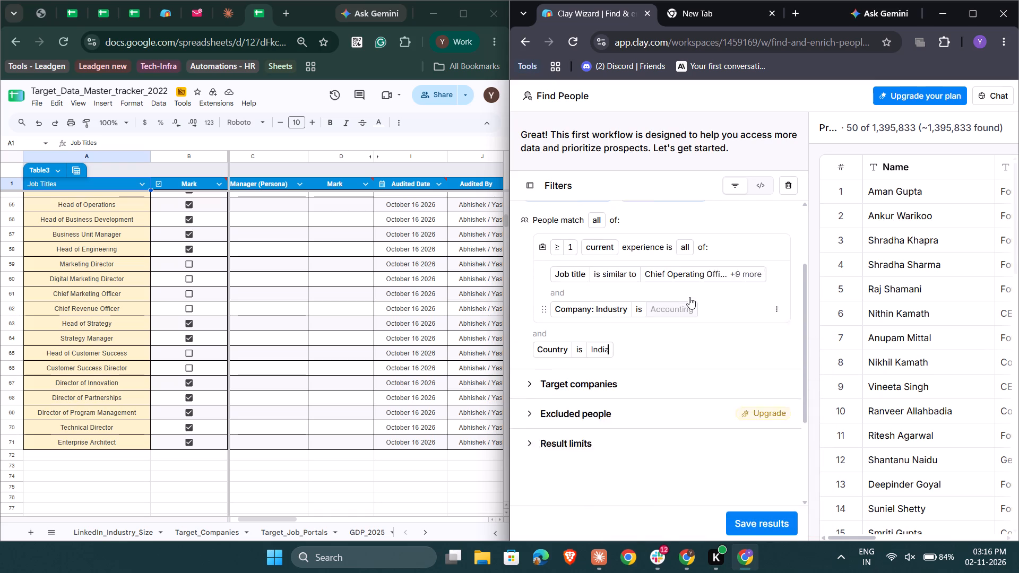
scroll(686, 360, up, 1)
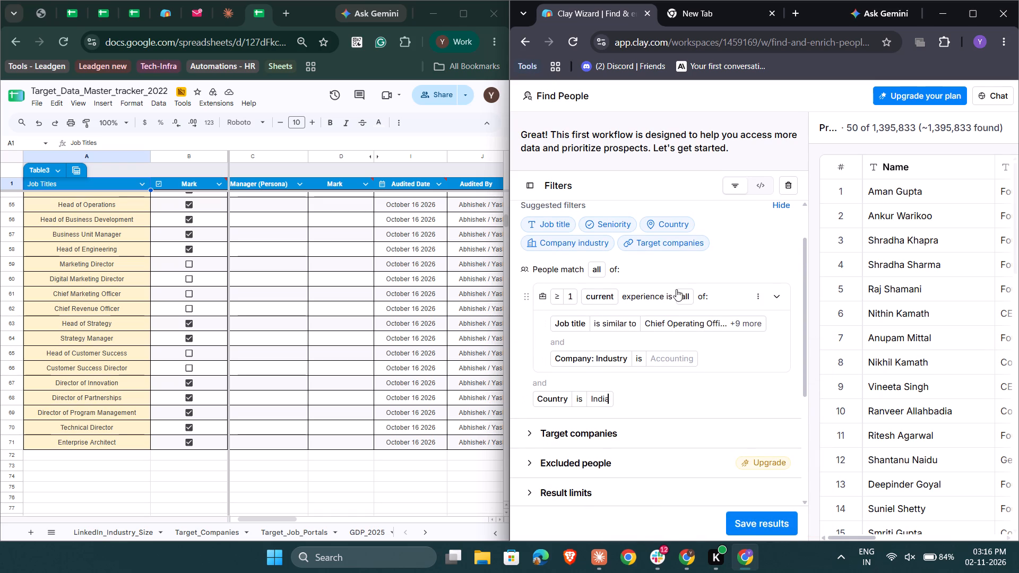
click(648, 241)
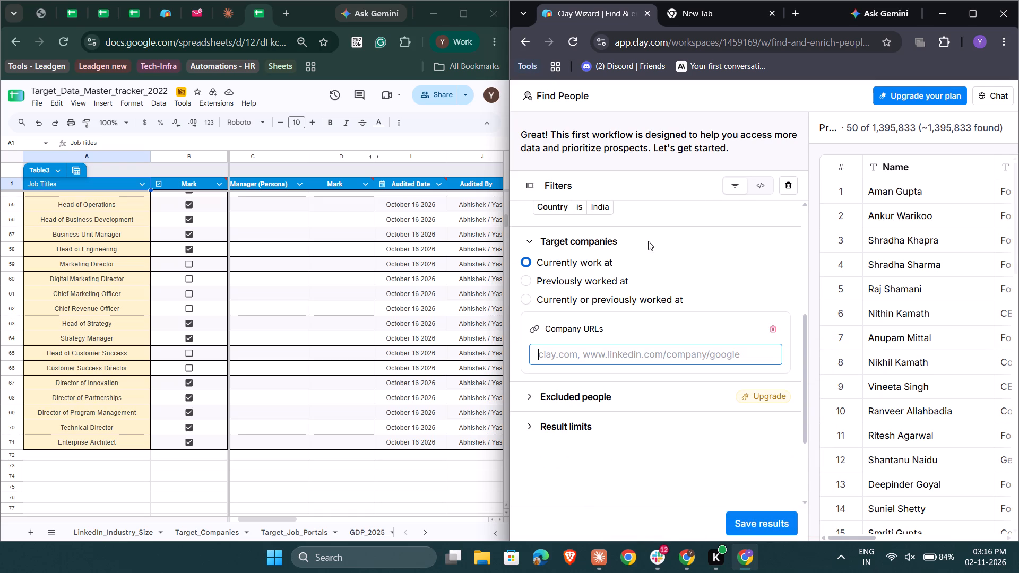
click(532, 244)
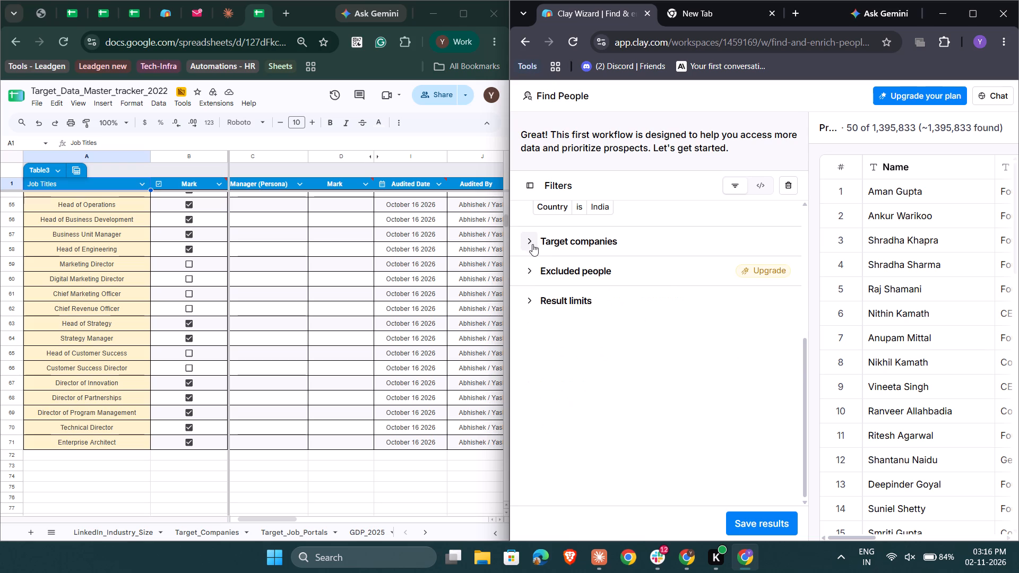
scroll(664, 276, up, 2)
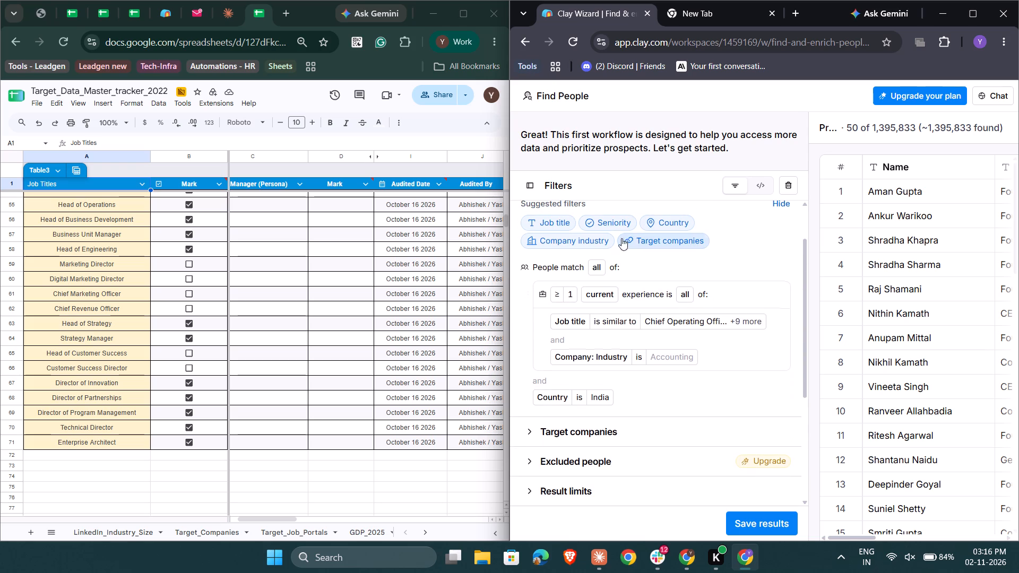
scroll(673, 262, up, 1)
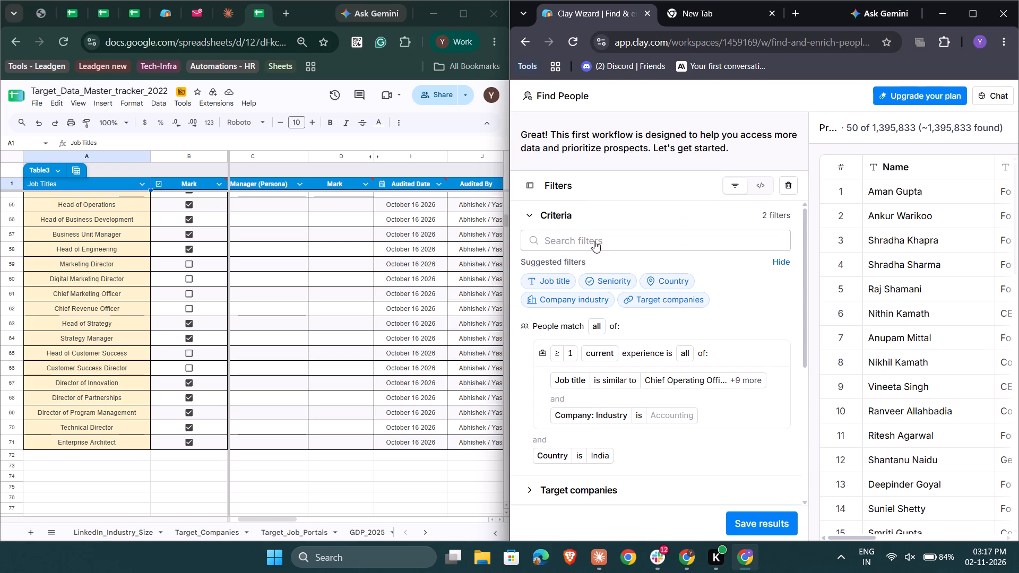
scroll(649, 377, down, 1)
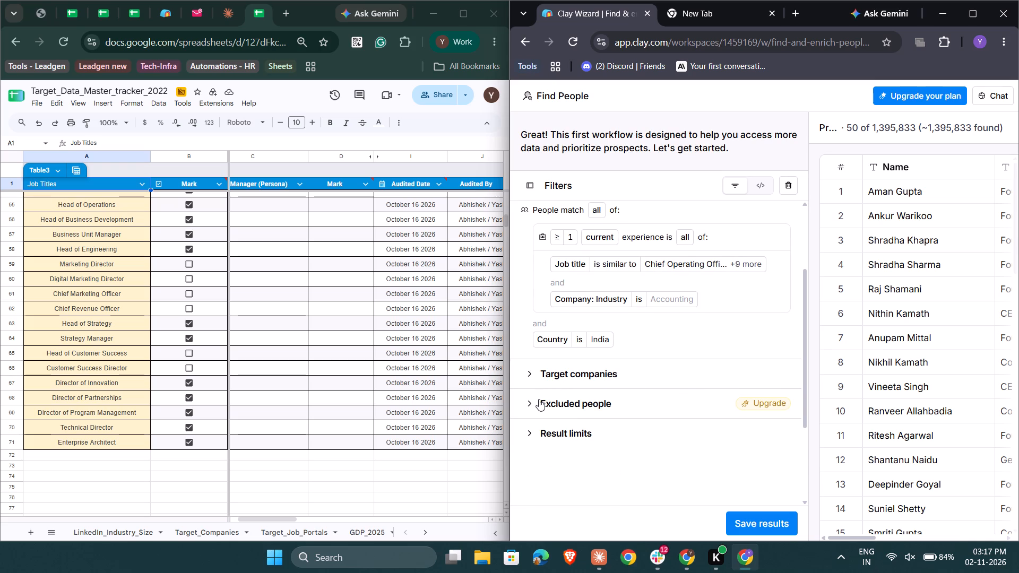
click(532, 377)
click(532, 377)
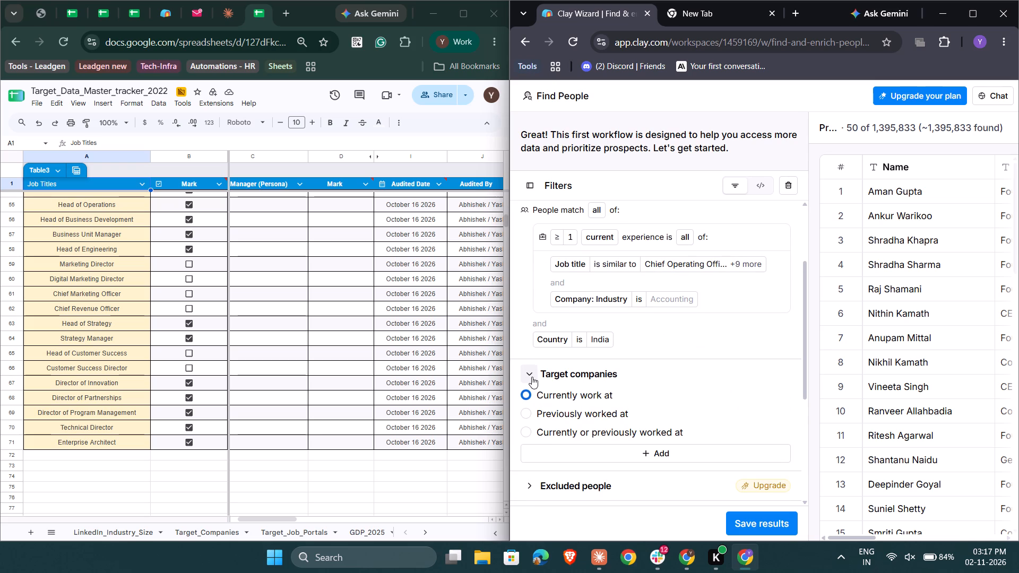
scroll(670, 352, up, 1)
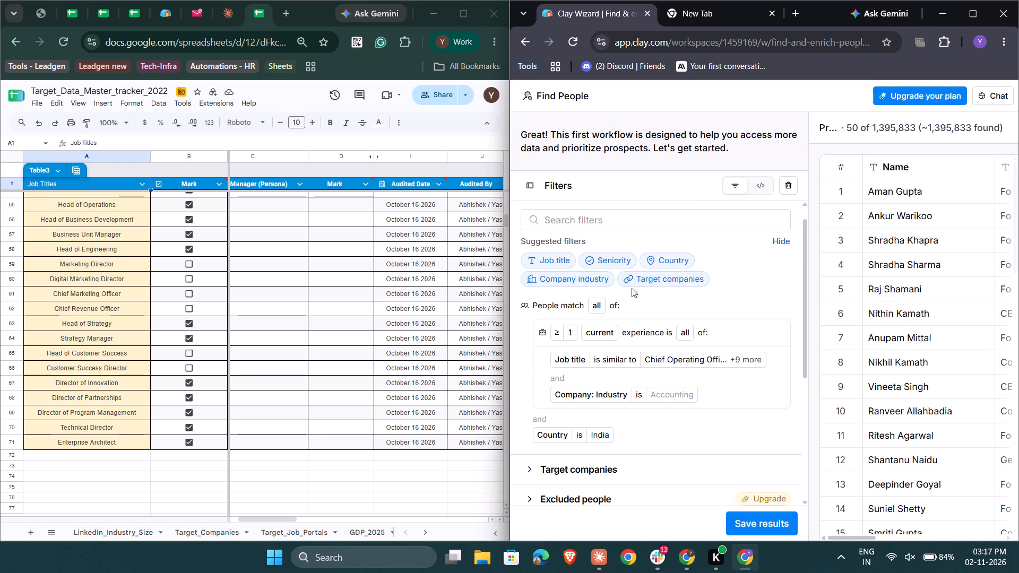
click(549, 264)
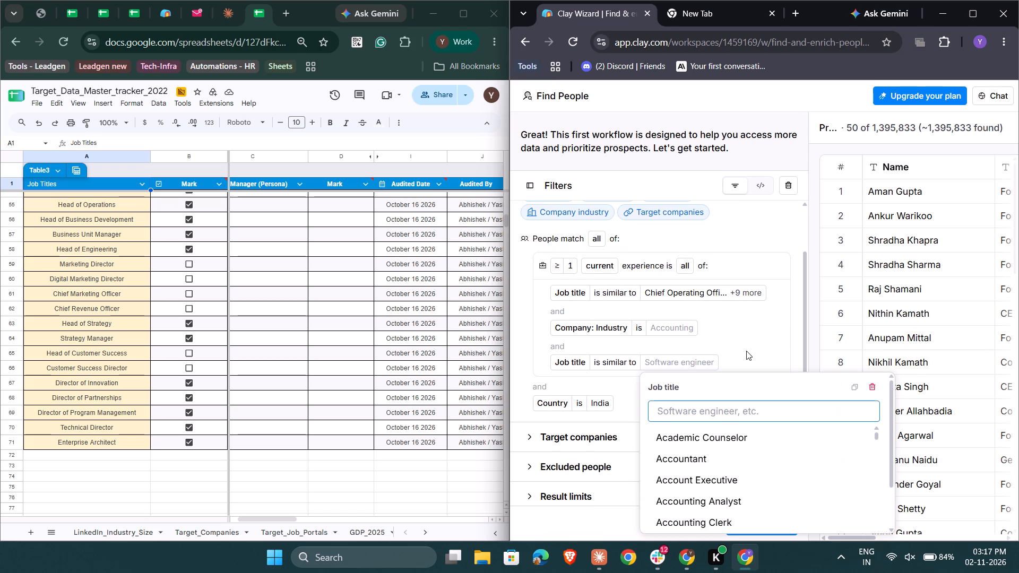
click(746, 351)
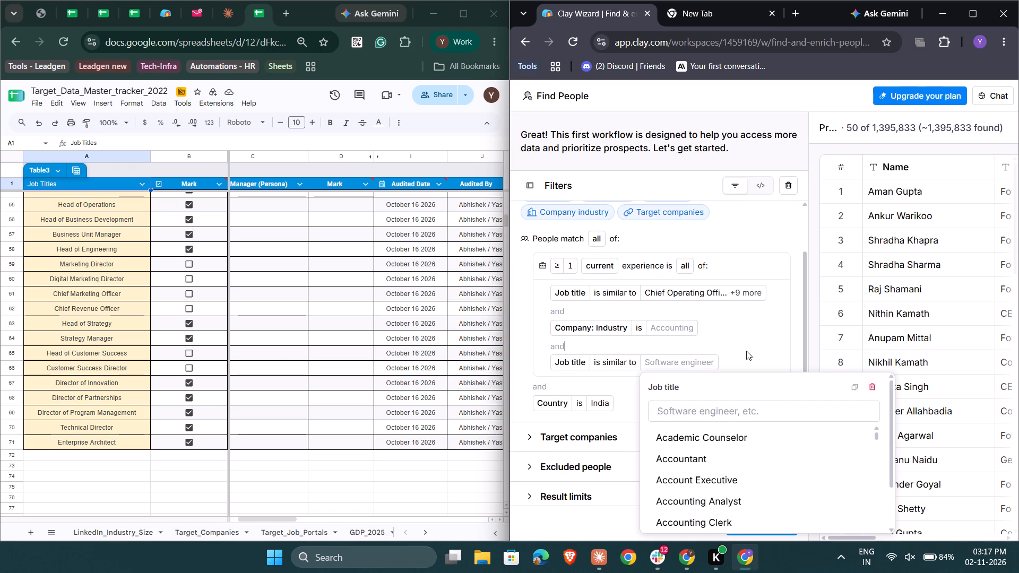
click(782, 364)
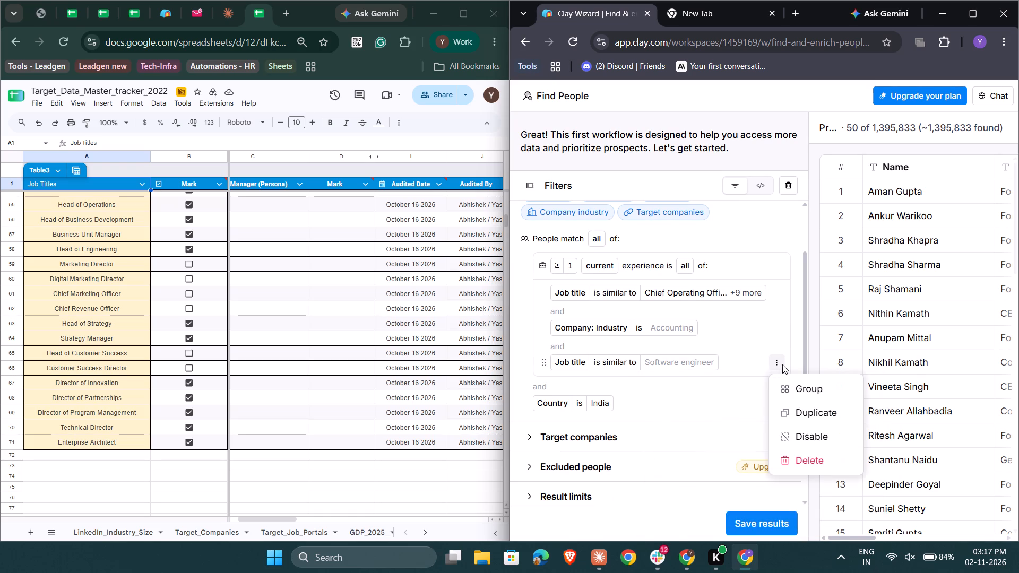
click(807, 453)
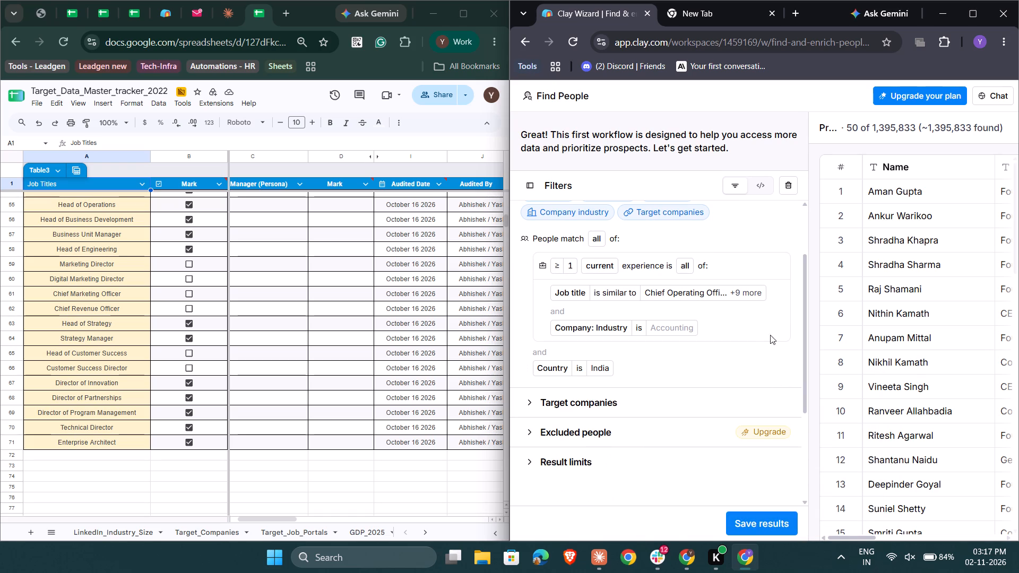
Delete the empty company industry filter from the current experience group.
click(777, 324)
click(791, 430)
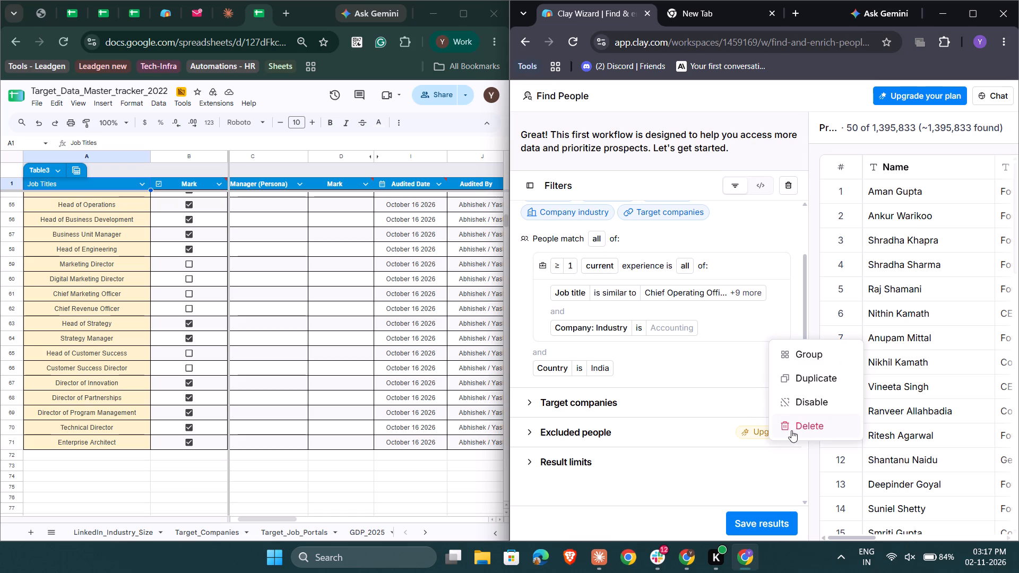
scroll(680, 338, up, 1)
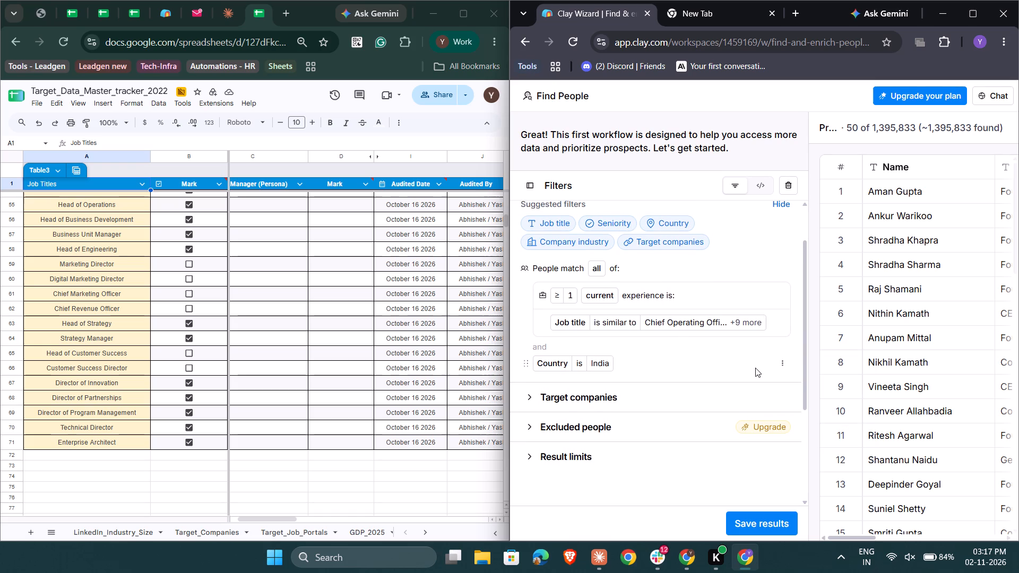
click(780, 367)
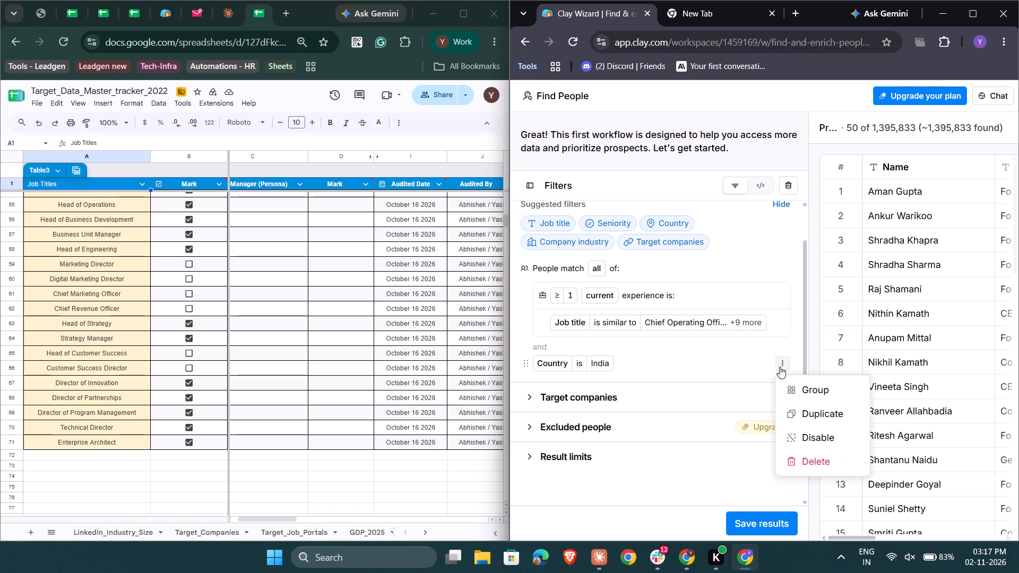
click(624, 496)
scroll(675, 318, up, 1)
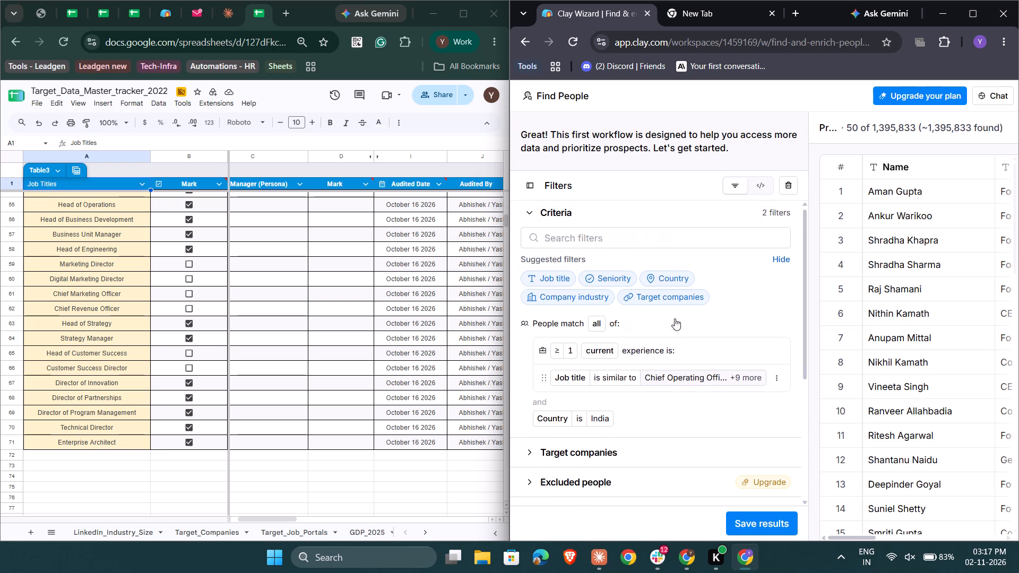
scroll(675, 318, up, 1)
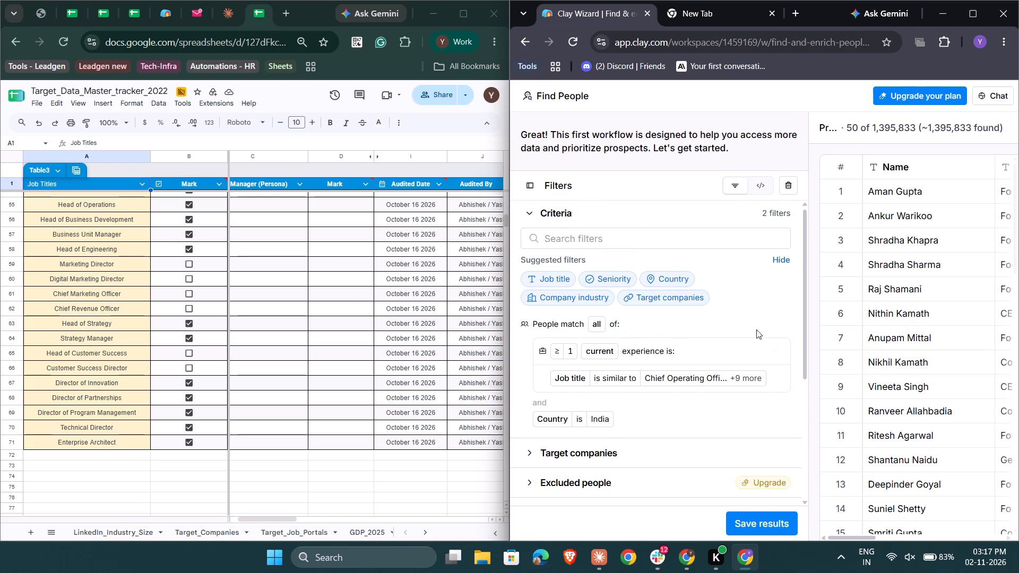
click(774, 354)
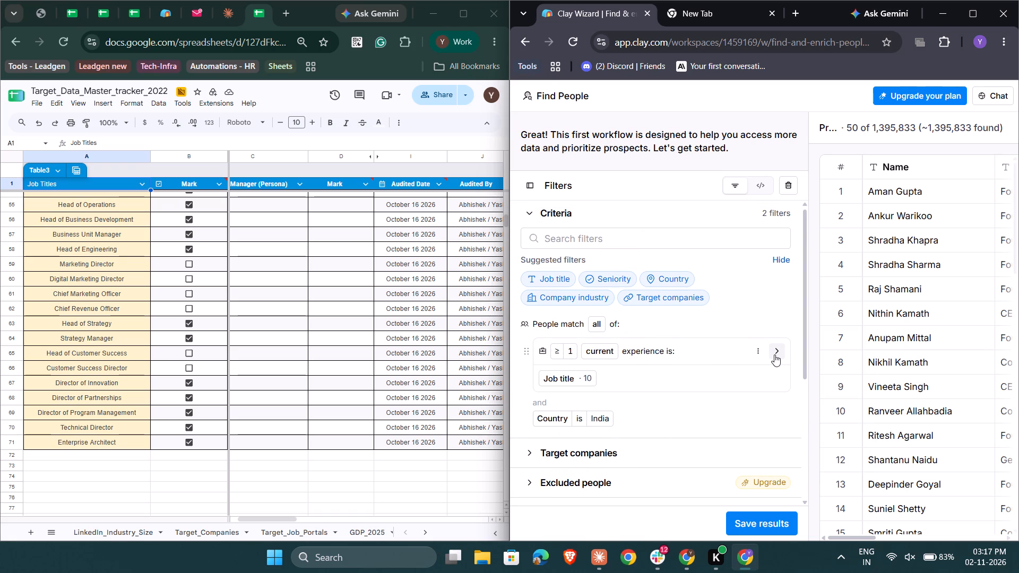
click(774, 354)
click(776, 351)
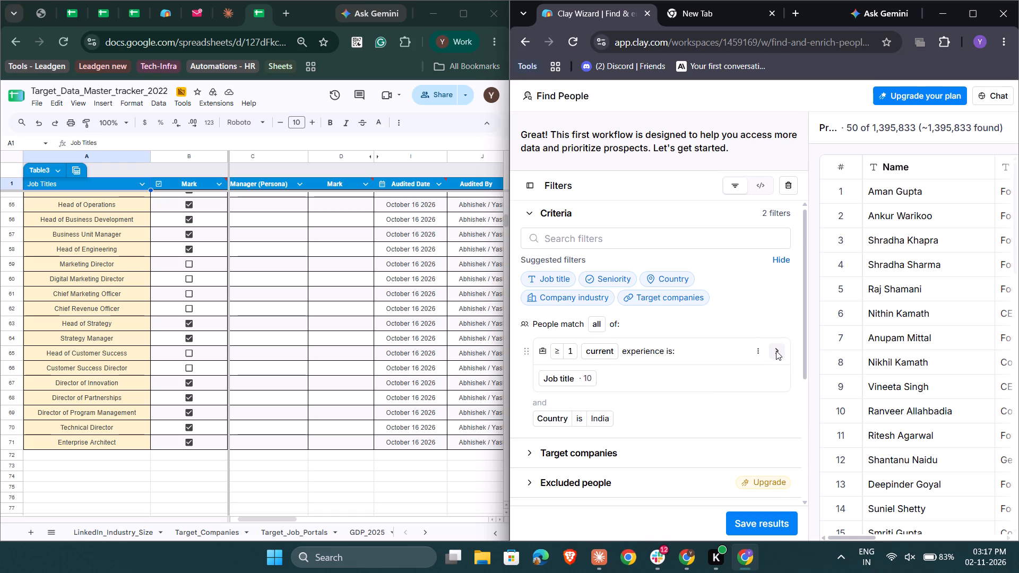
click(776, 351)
Add a seniority filter to the current experience group with C-suite, Founder, Owner, Partner, VP, Director, Head and Manager.
click(761, 351)
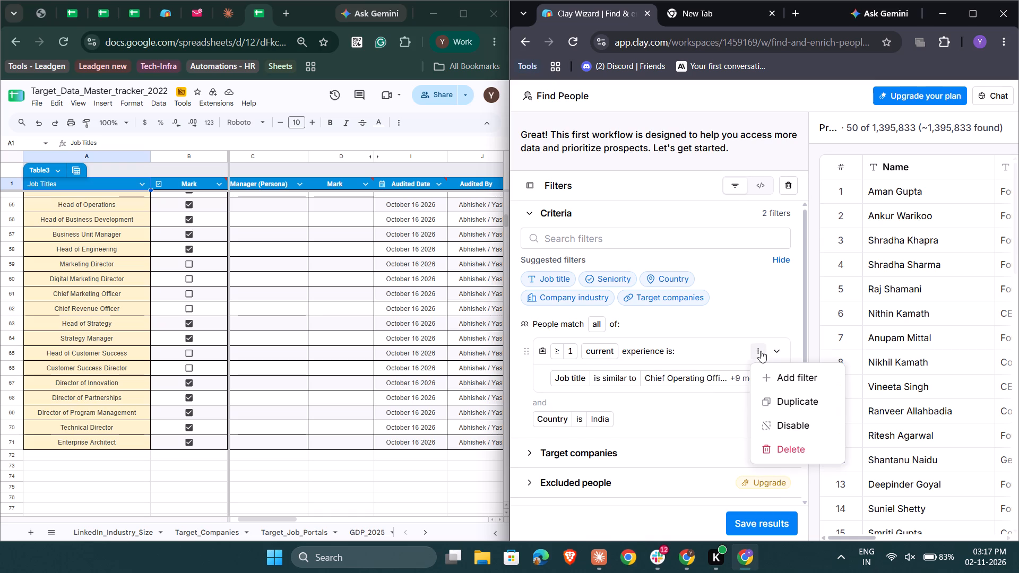
click(790, 374)
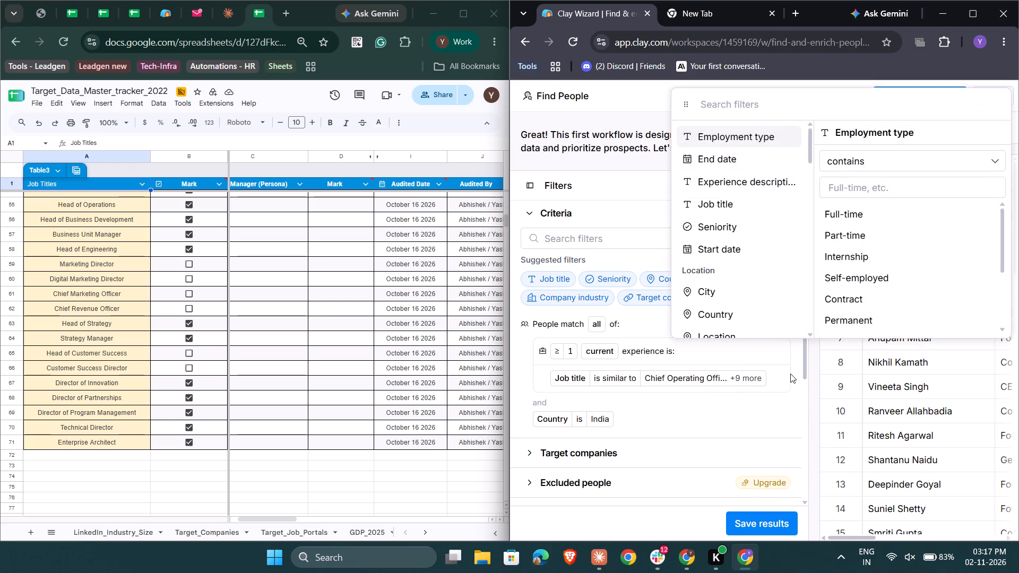
scroll(745, 197, left, 1)
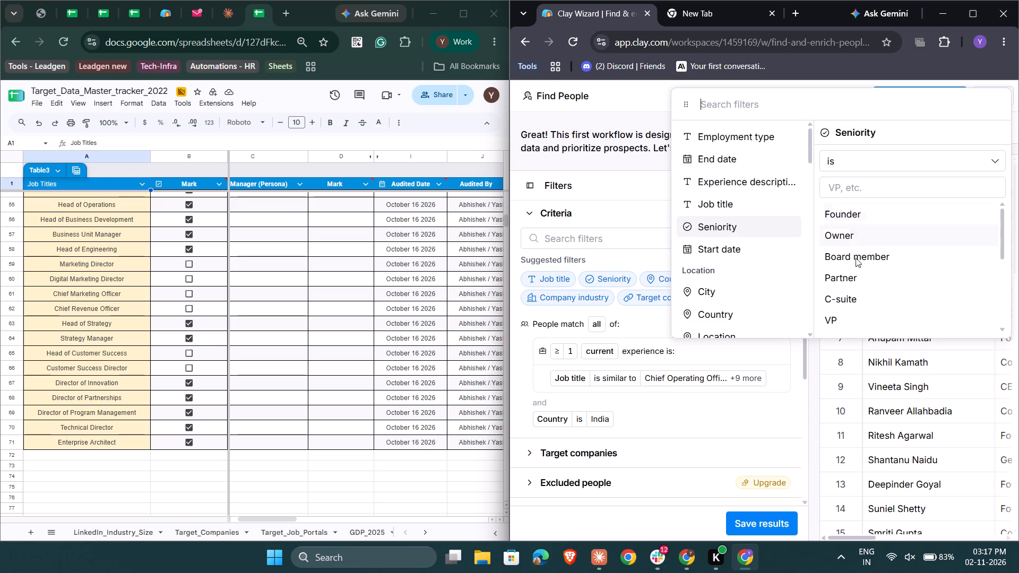
click(856, 291)
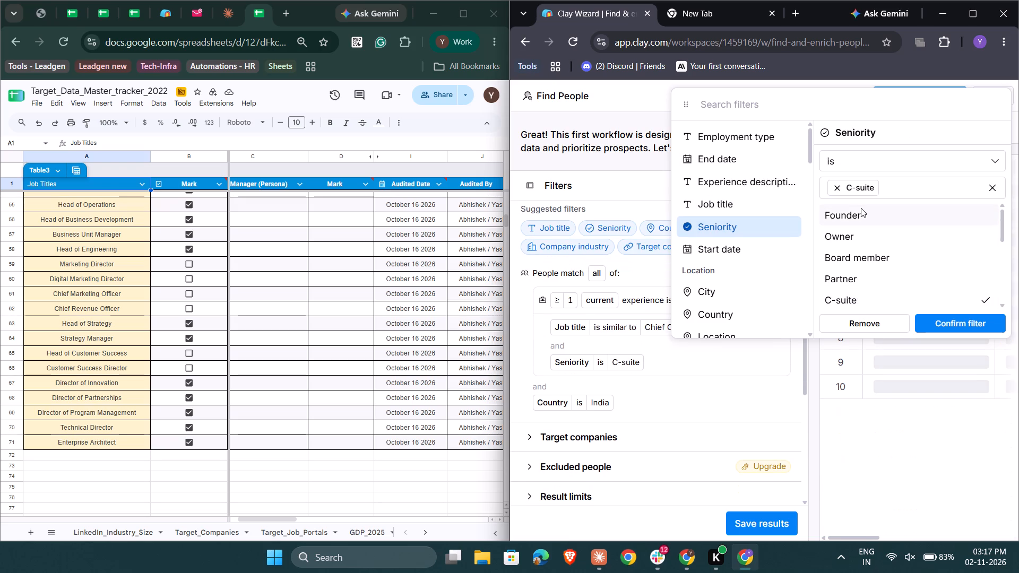
click(854, 223)
click(871, 236)
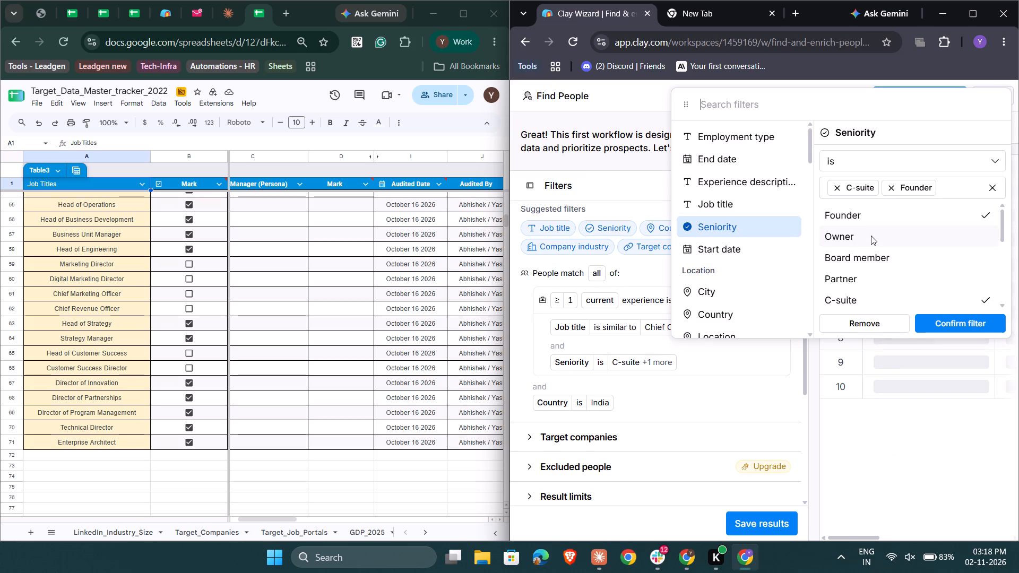
click(868, 290)
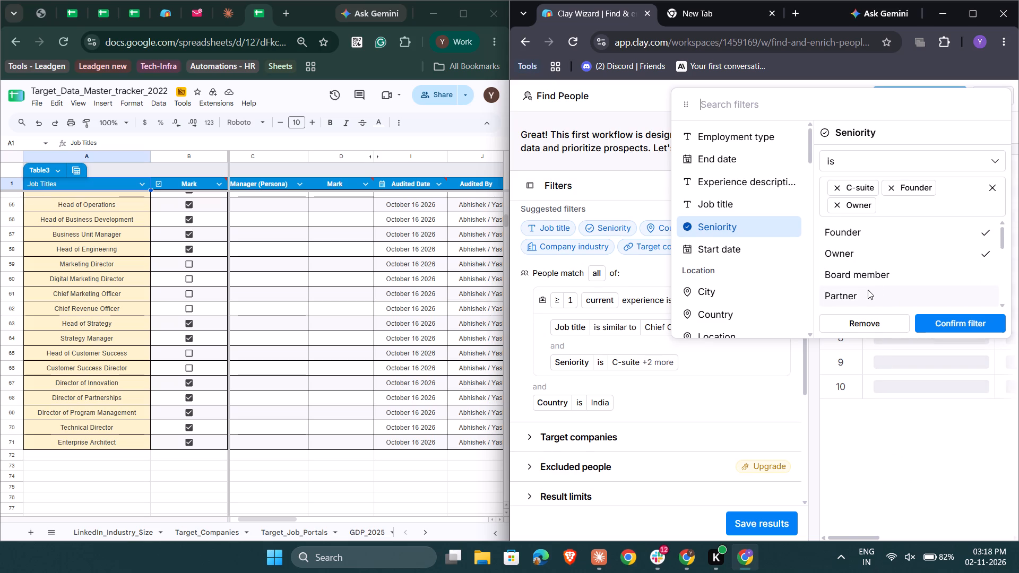
scroll(868, 290, down, 2)
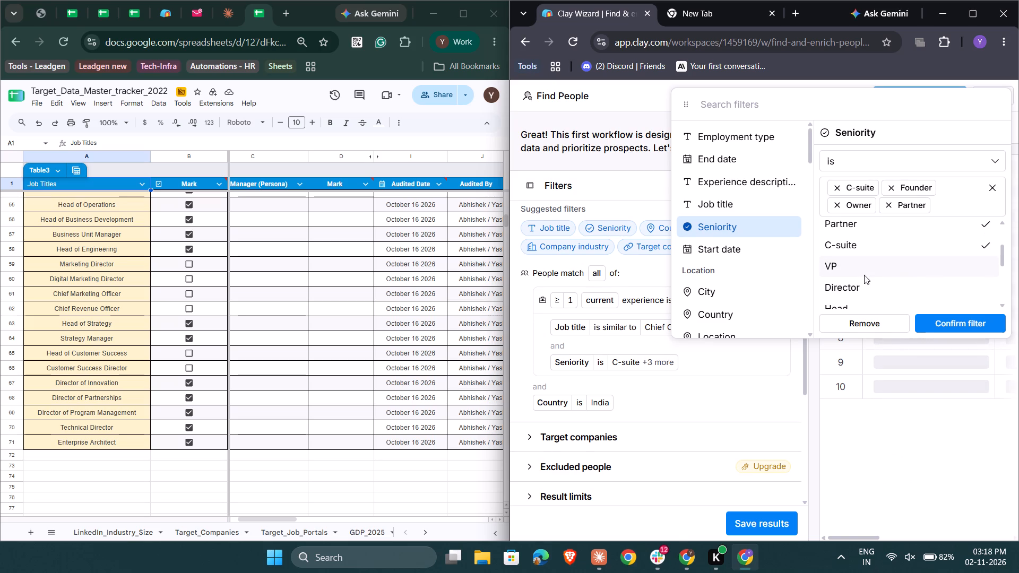
click(860, 266)
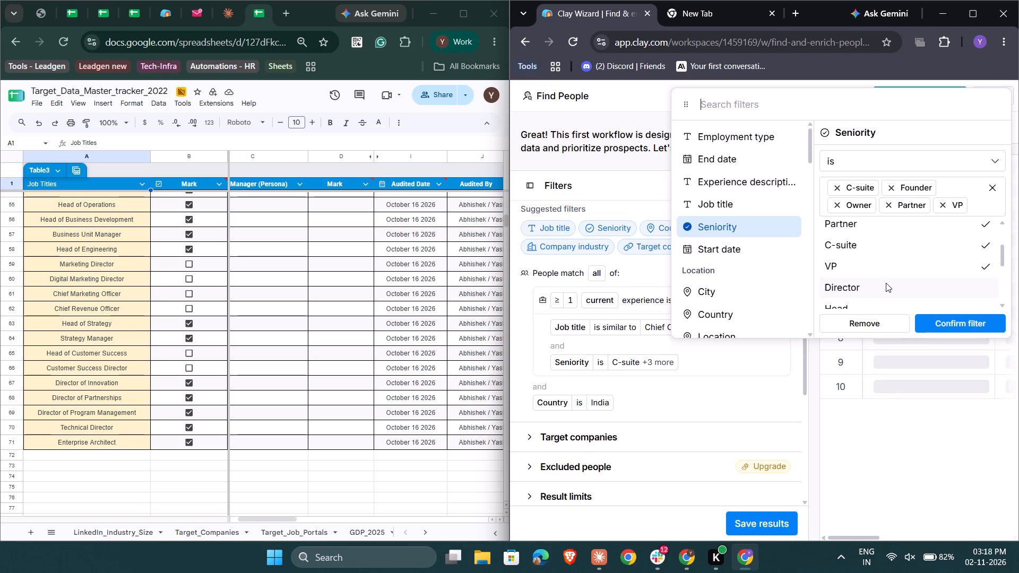
click(886, 283)
scroll(886, 283, down, 1)
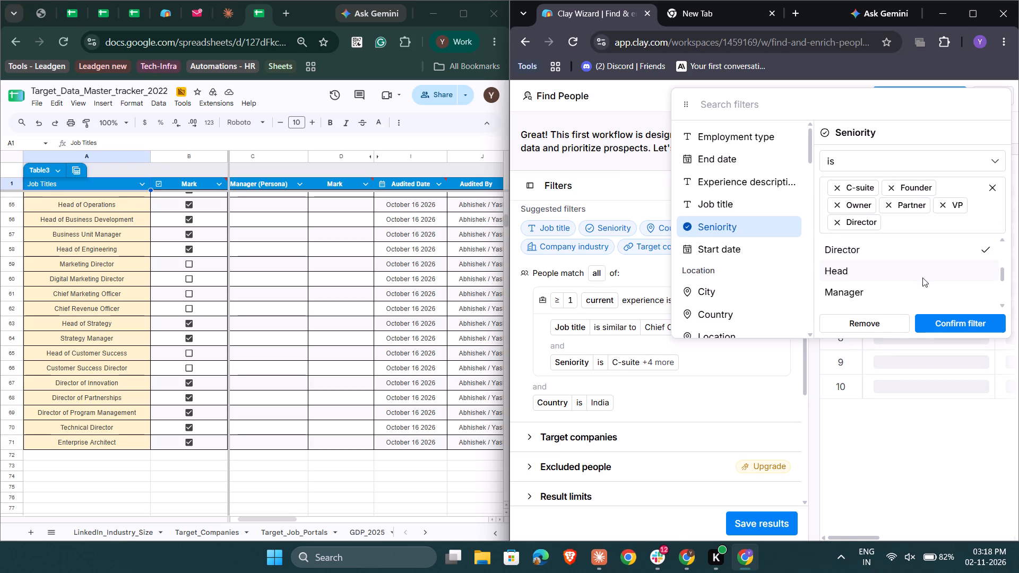
click(894, 268)
click(917, 294)
click(966, 319)
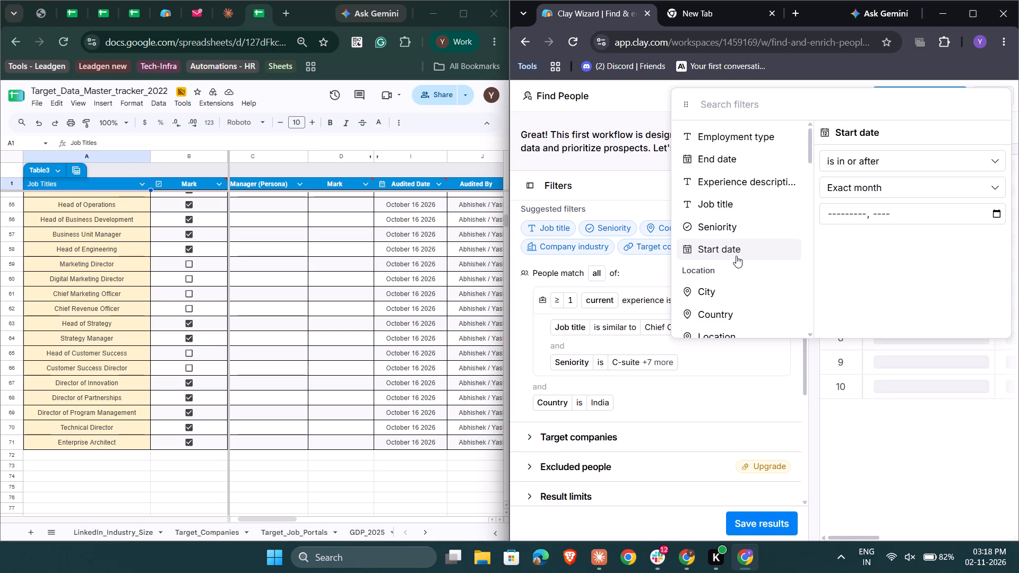
Search the experience city suggestions for "ben" and clear the search.
click(730, 290)
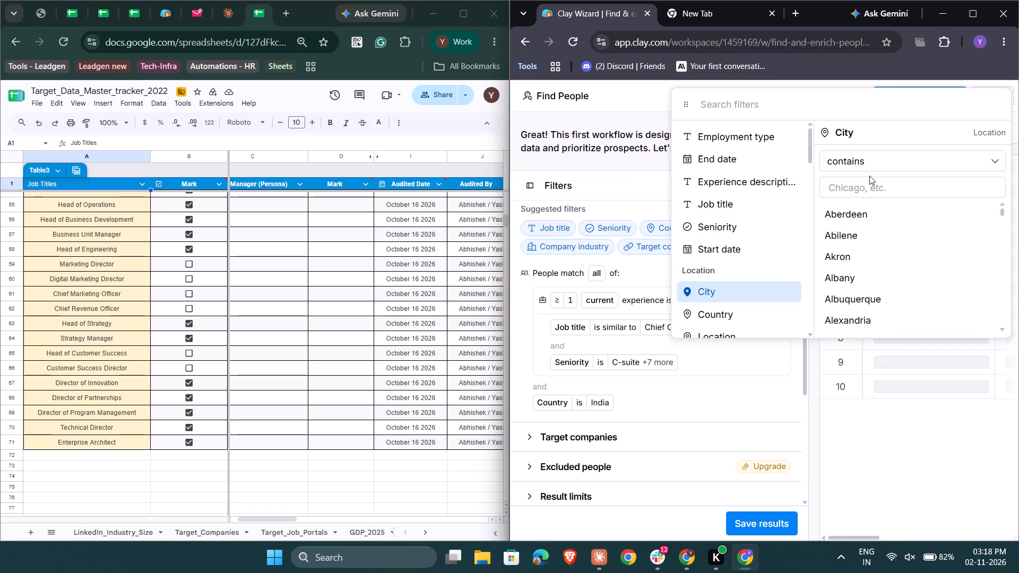
scroll(859, 184, up, 1)
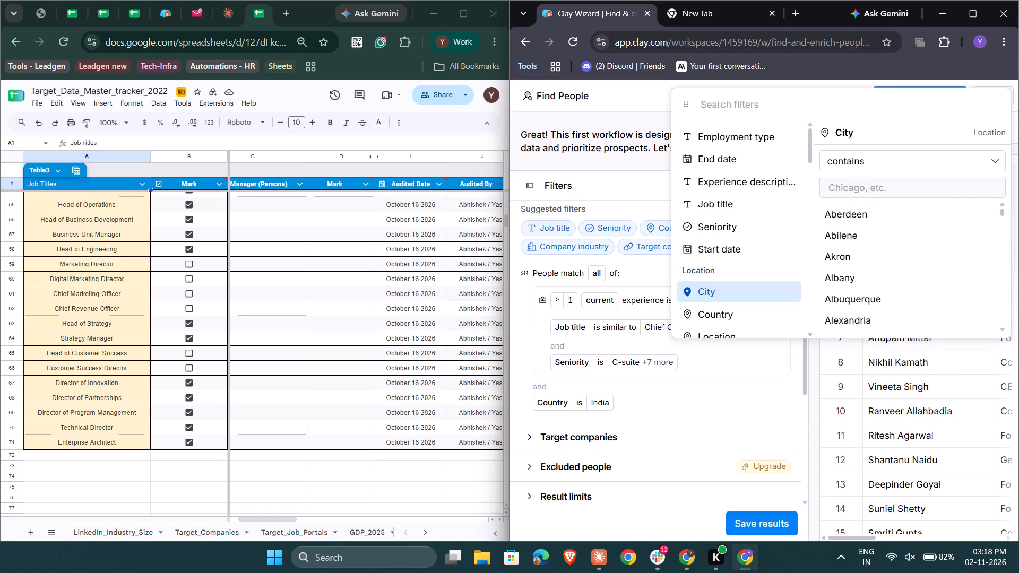
click(859, 189)
text(ben)
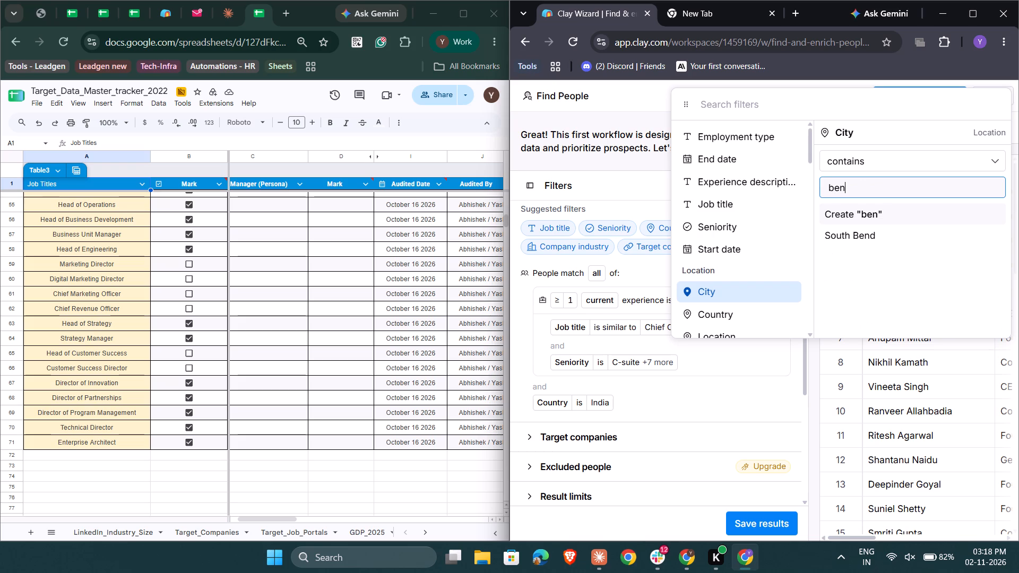
key(BackSpace)
key(BackSpace)
key(BackSpace)
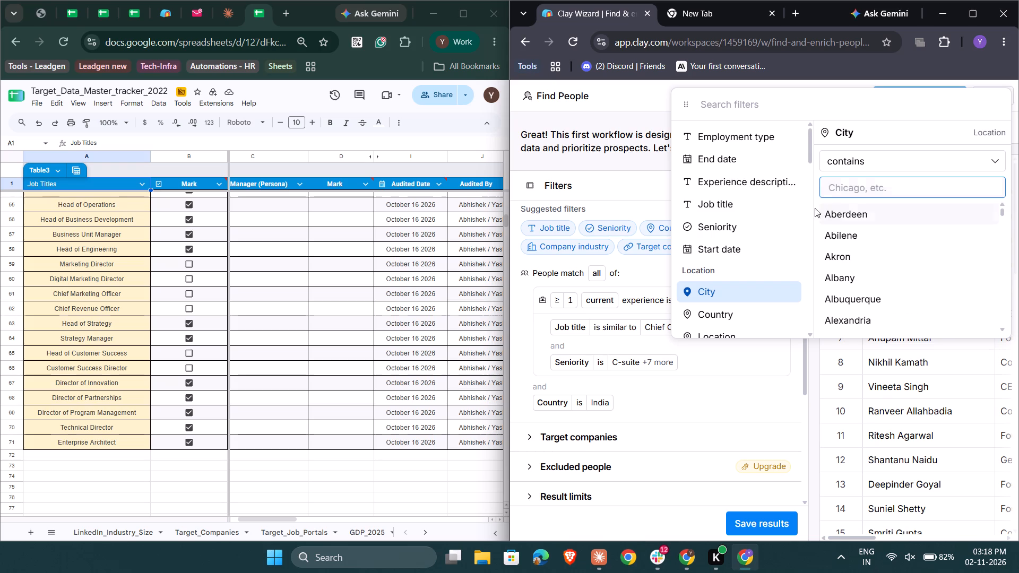
Add an experience country filter set to India in the current experience group.
click(714, 306)
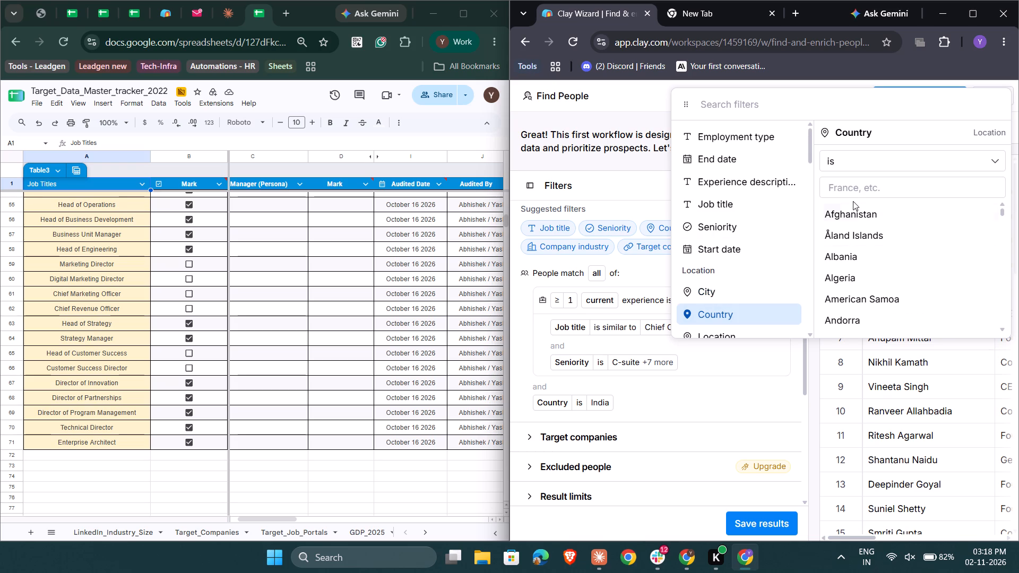
click(852, 196)
text(india)
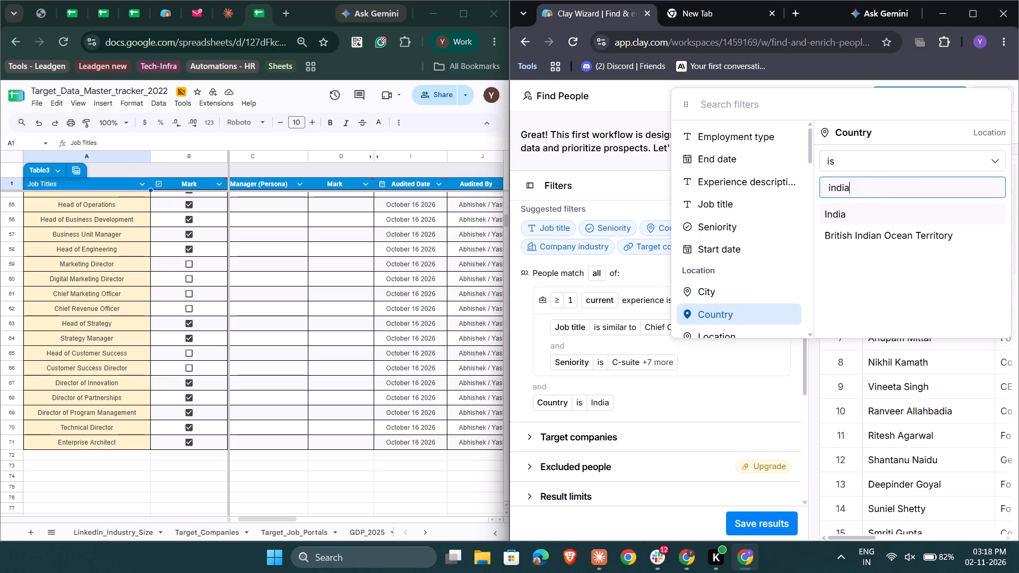
click(859, 208)
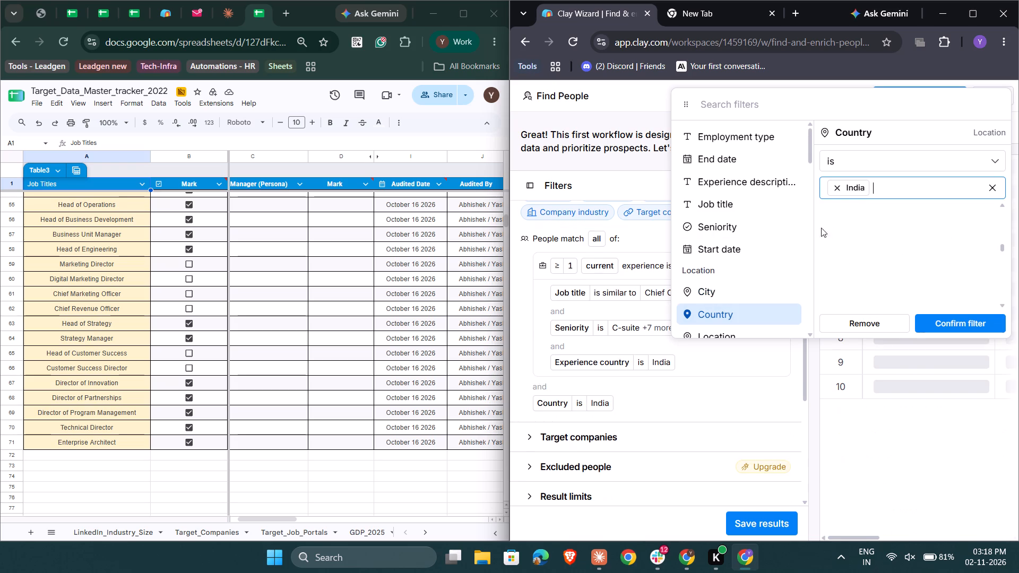
Search the experience city suggestions for "ben" again and clear the search.
click(706, 296)
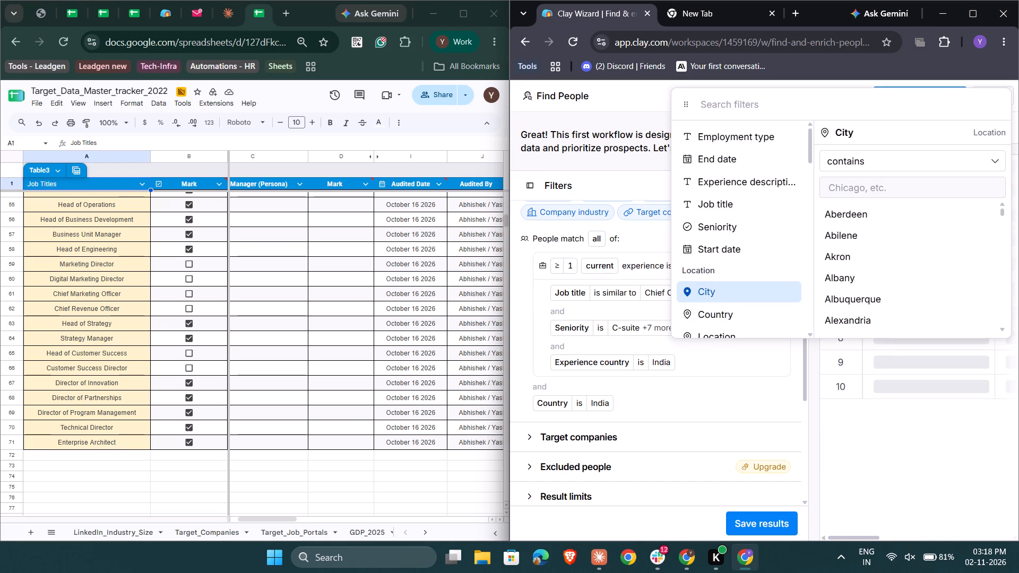
click(866, 190)
text(ben)
key(BackSpace)
key(BackSpace)
key(BackSpace)
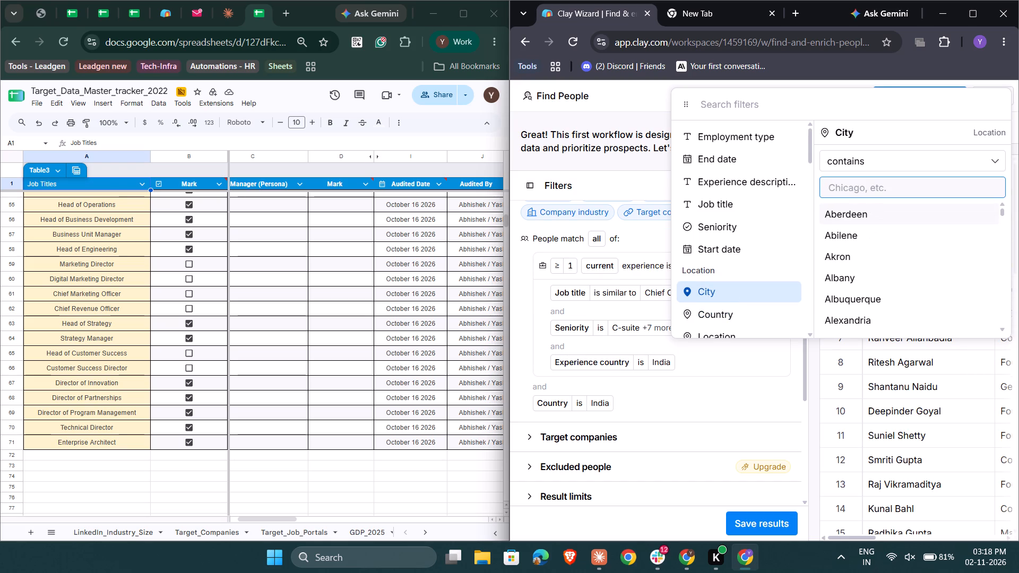
Add a second experience country filter set to India in the current experience group and confirm it.
click(722, 309)
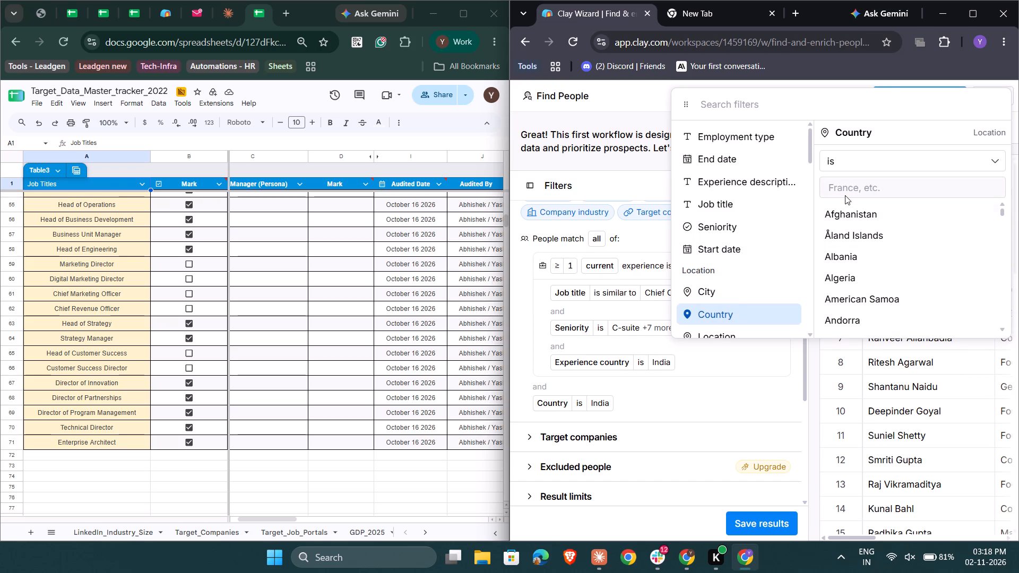
click(845, 195)
text(idnai)
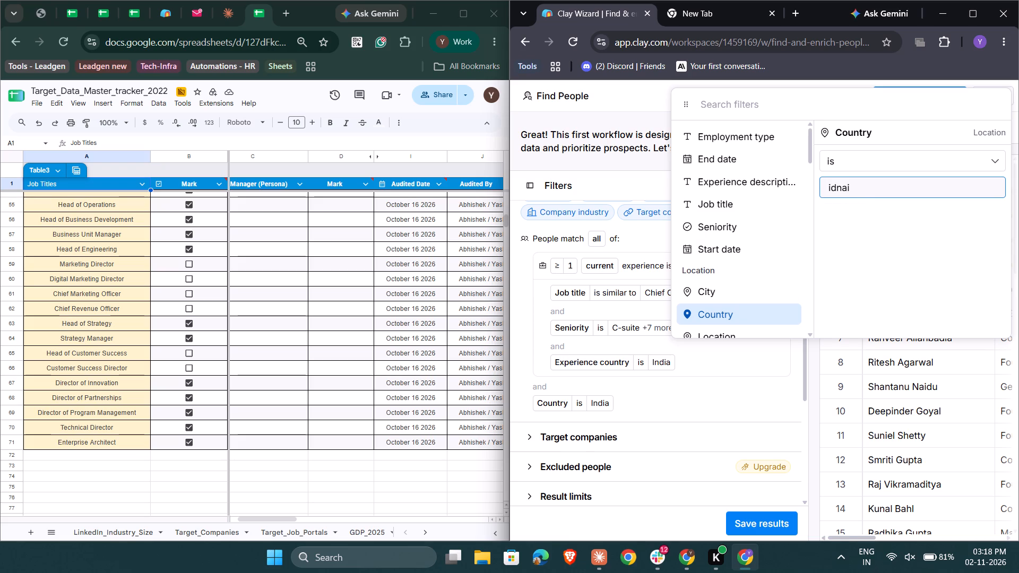
key(BackSpace)
key(BackSpace)
key(BackSpace)
key(BackSpace)
text(ndia)
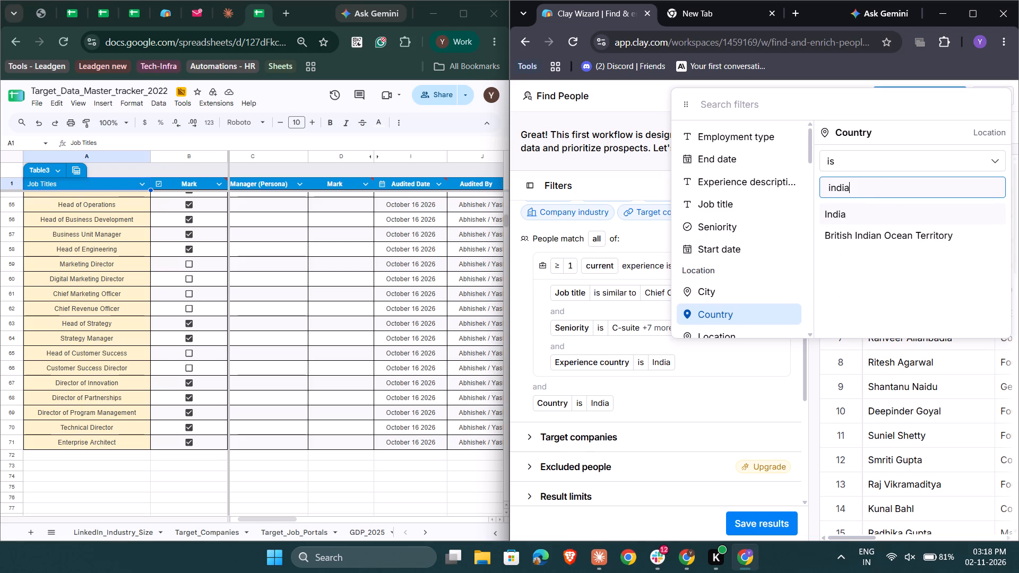
click(858, 212)
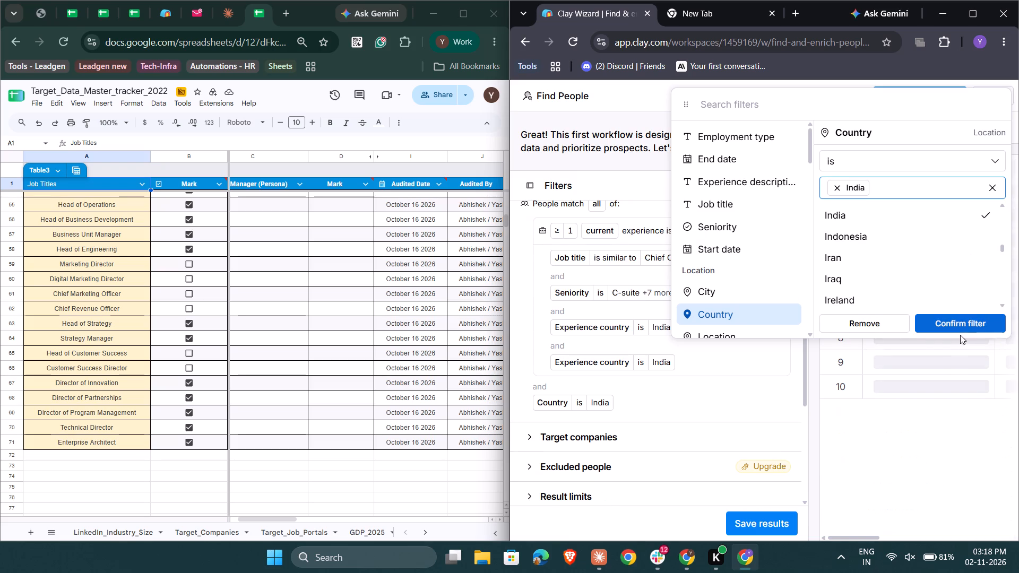
click(970, 326)
Look through the experience city suggestions for suitable Indian cities.
click(740, 293)
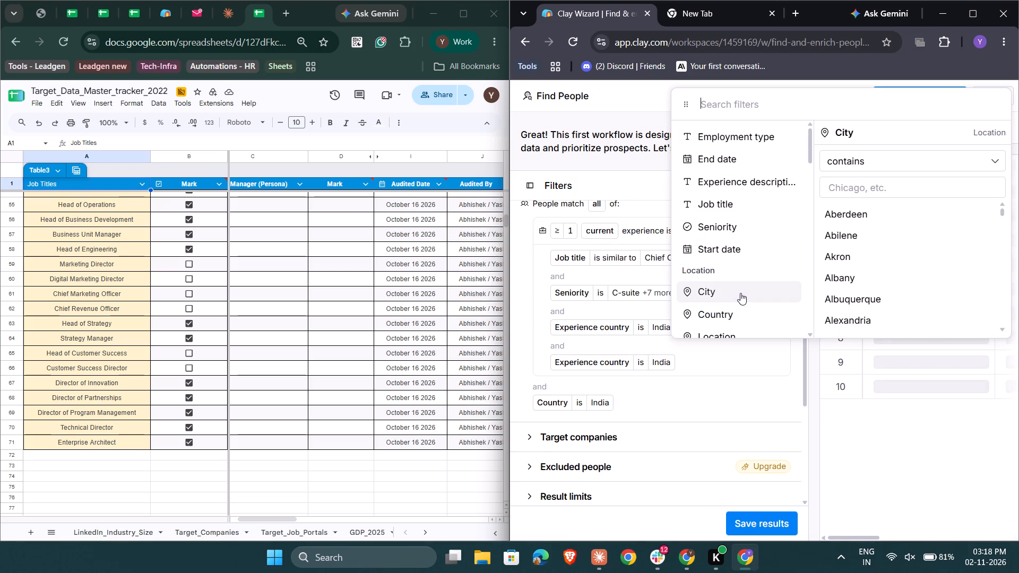
scroll(864, 275, down, 3)
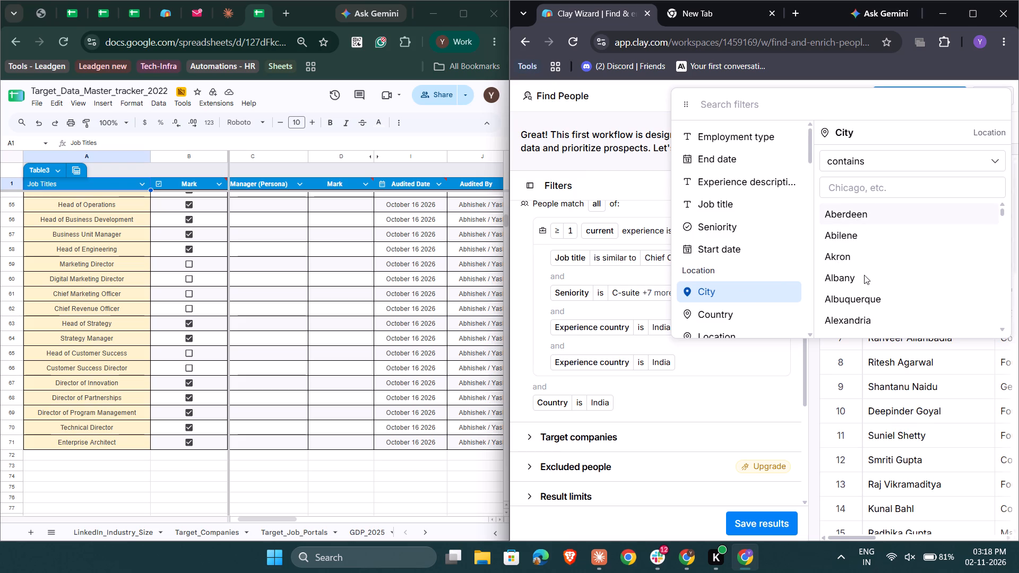
scroll(864, 275, down, 4)
scroll(864, 275, up, 1)
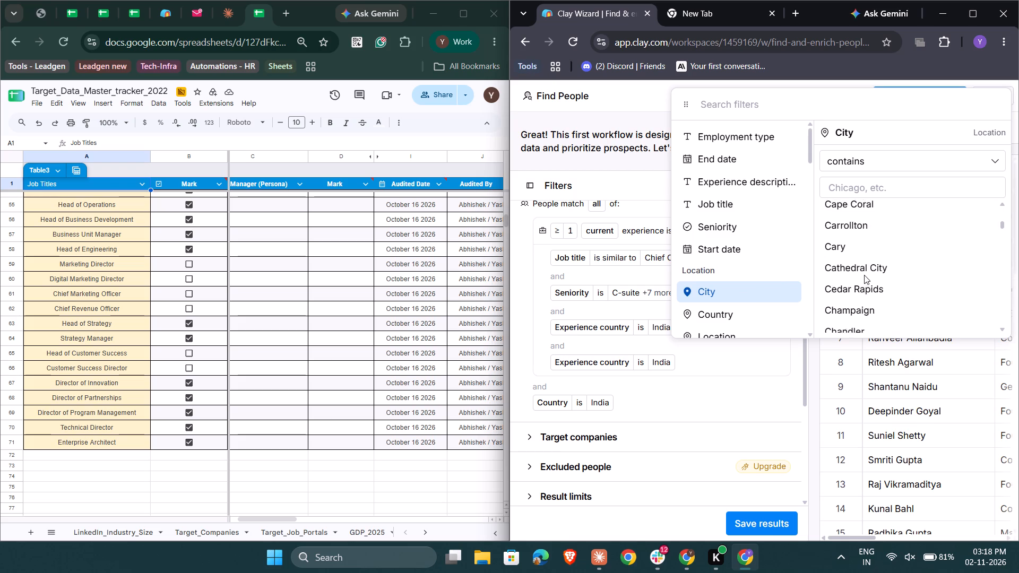
scroll(864, 275, up, 4)
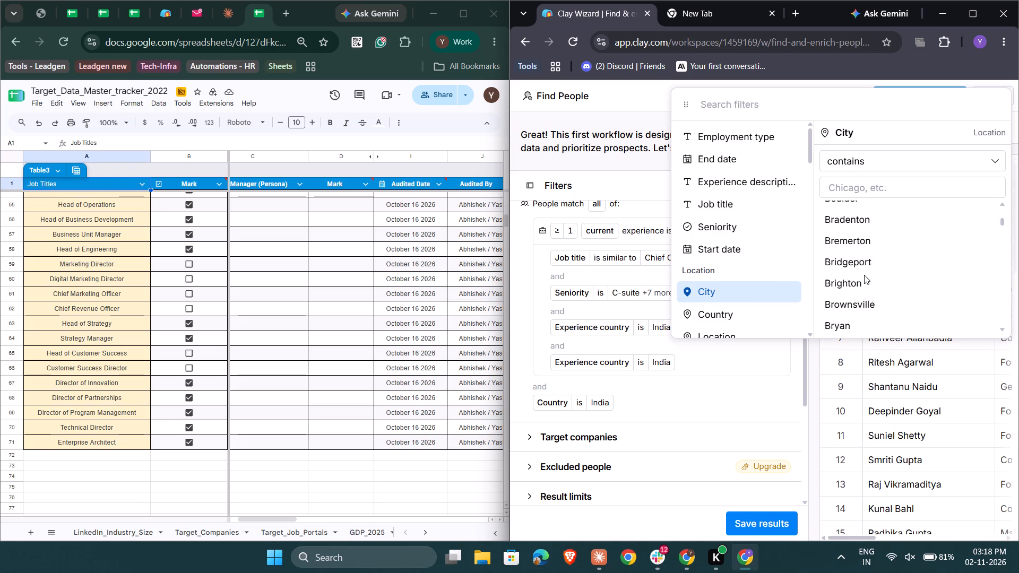
scroll(864, 275, up, 2)
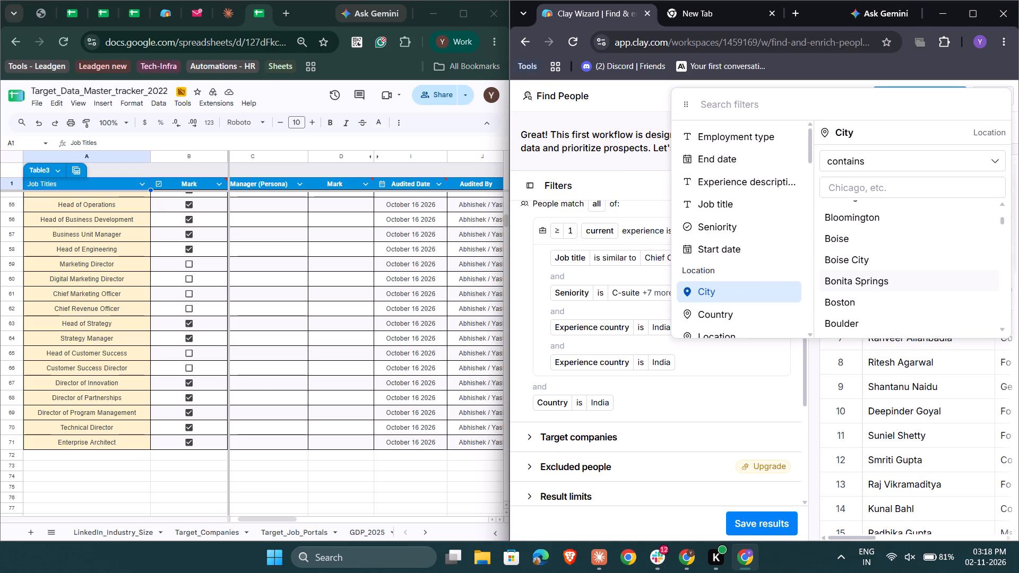
scroll(858, 285, up, 4)
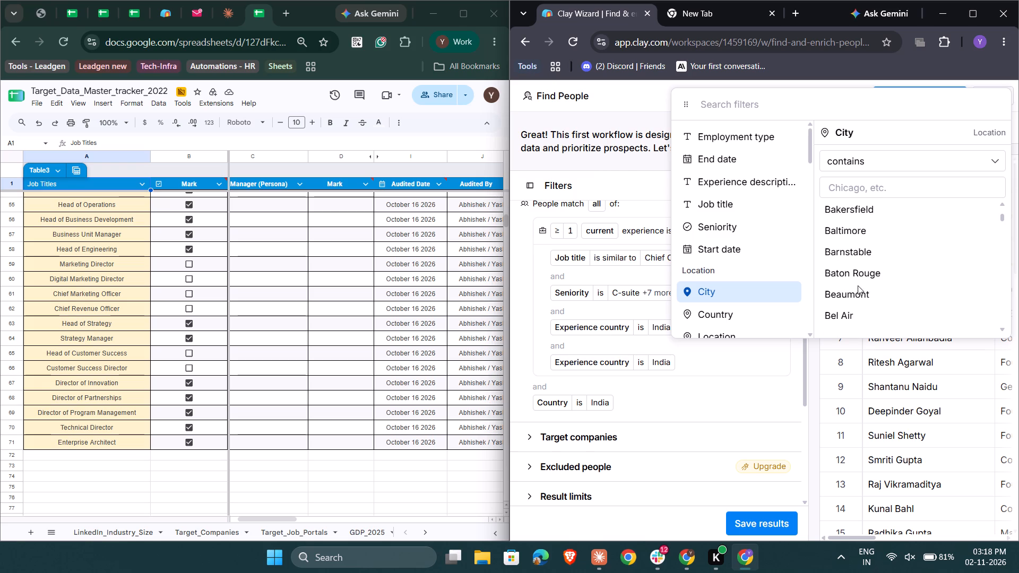
scroll(858, 285, up, 3)
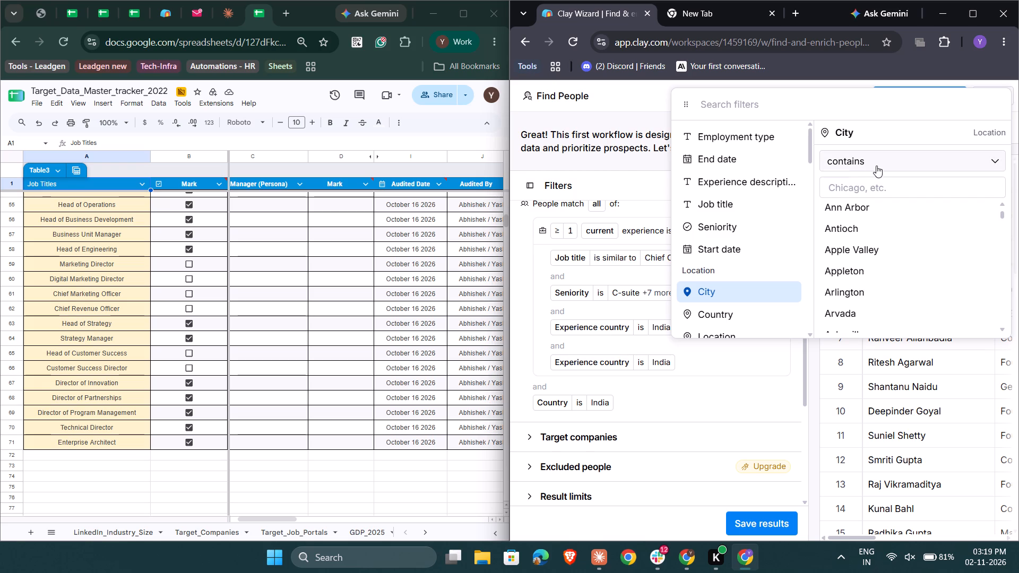
Keep the city condition on contains, search the city suggestions for "del", and clear the search.
click(878, 164)
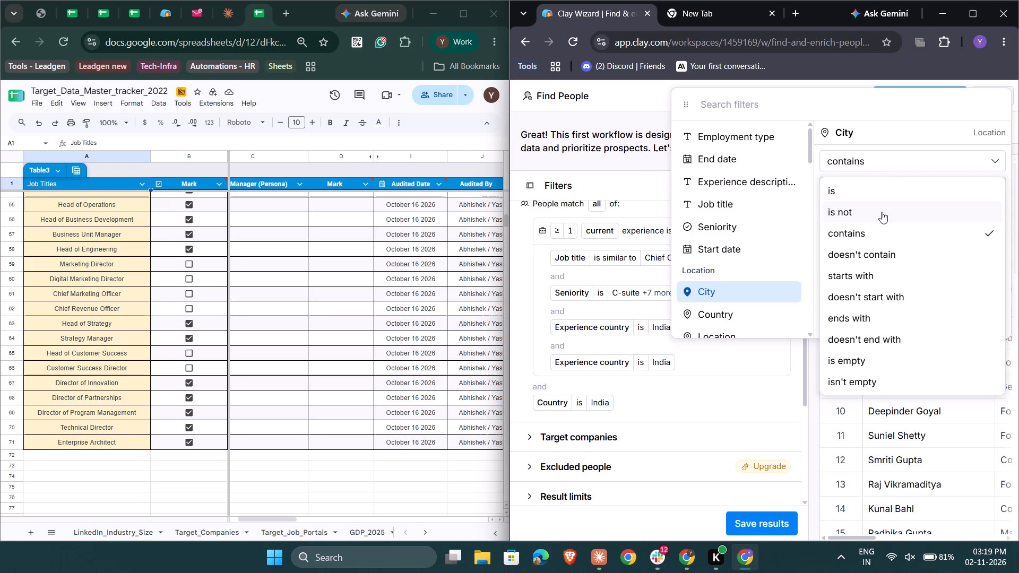
click(878, 237)
click(865, 189)
text(dl)
key(BackSpace)
text(el)
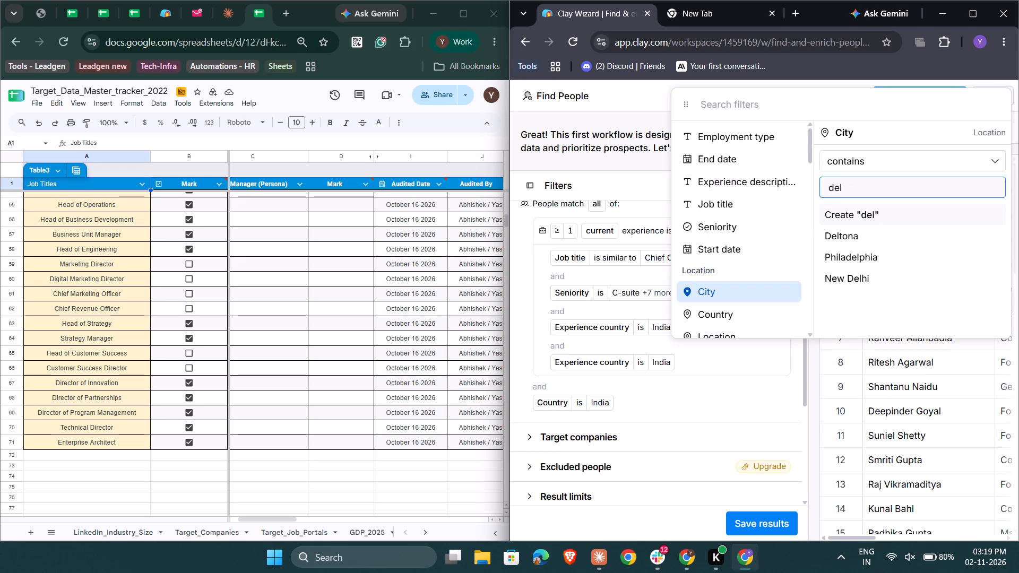
key(BackSpace)
key(BackSpace)
key(BackSpace)
Search the city suggestions for "bengaluru" and delete the search text.
text(beng)
text(aluru)
key(BackSpace)
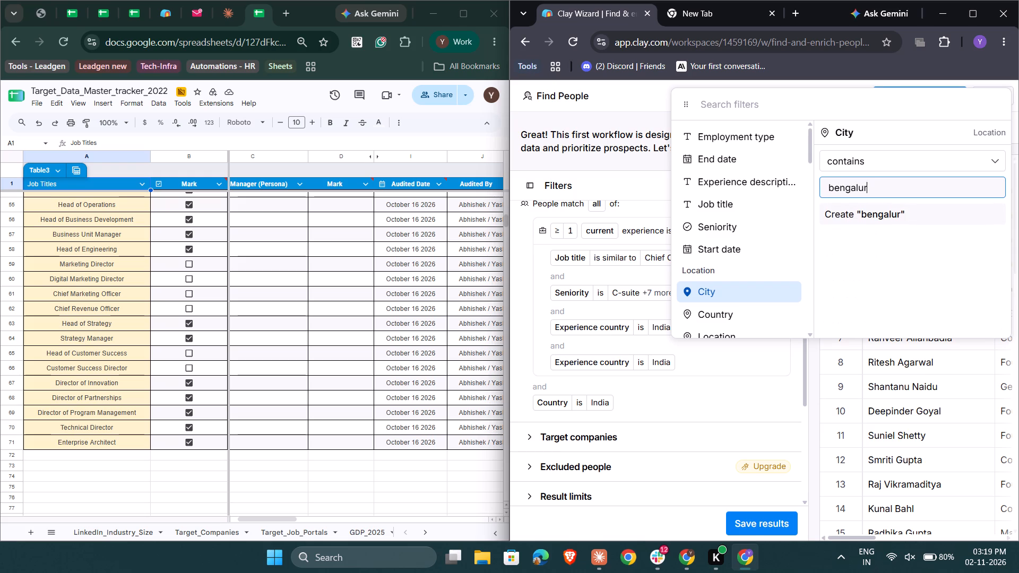
key(BackSpace)
key(BackSpace)
key(BackSpace)
key(BackSpace)
key(BackSpace)
key(BackSpace)
key(BackSpace)
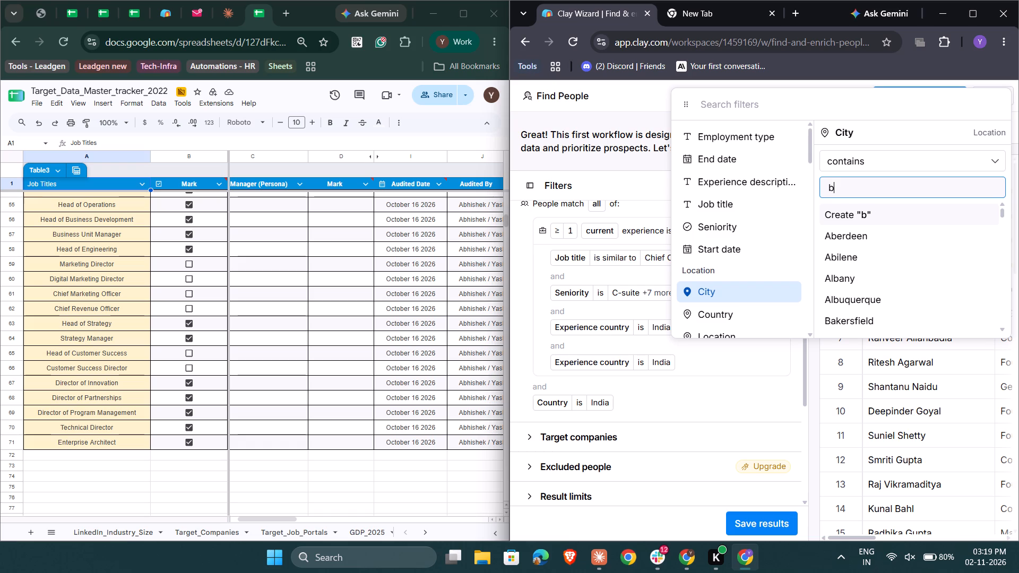
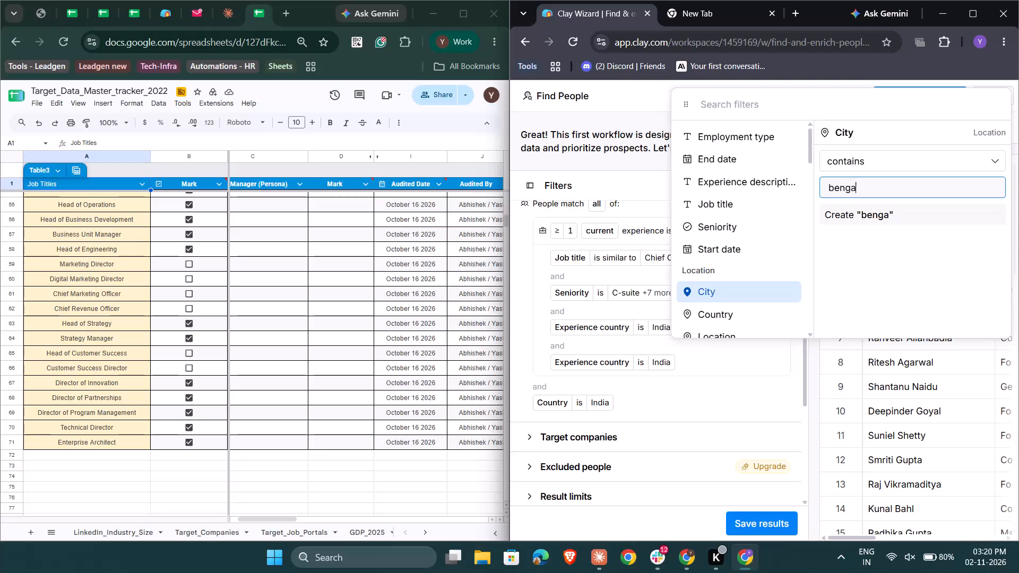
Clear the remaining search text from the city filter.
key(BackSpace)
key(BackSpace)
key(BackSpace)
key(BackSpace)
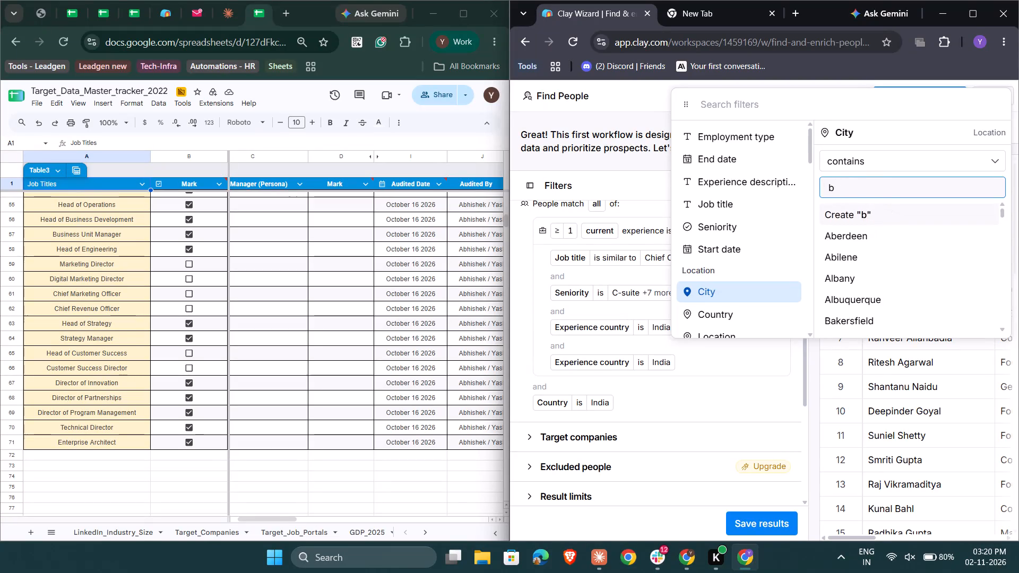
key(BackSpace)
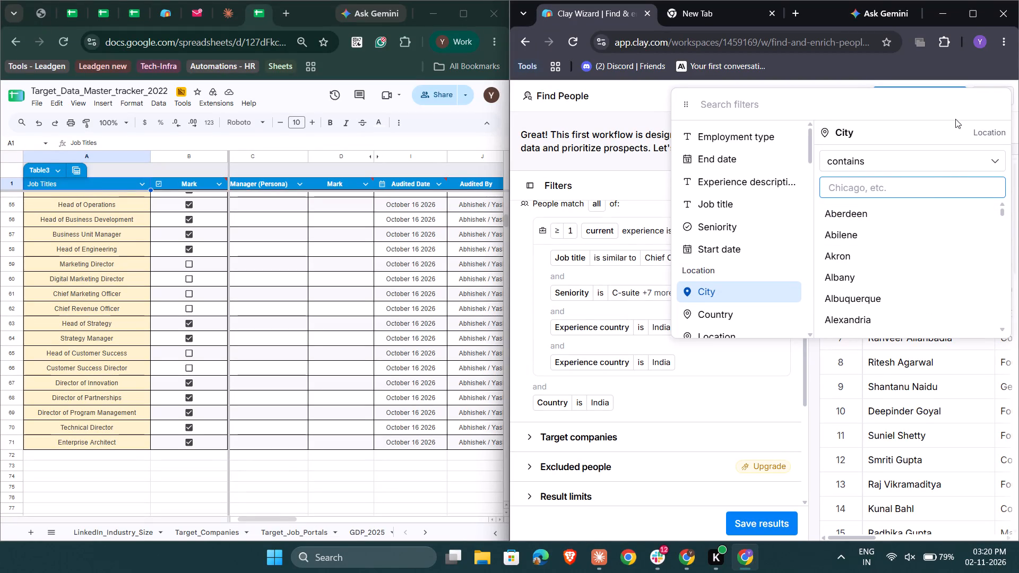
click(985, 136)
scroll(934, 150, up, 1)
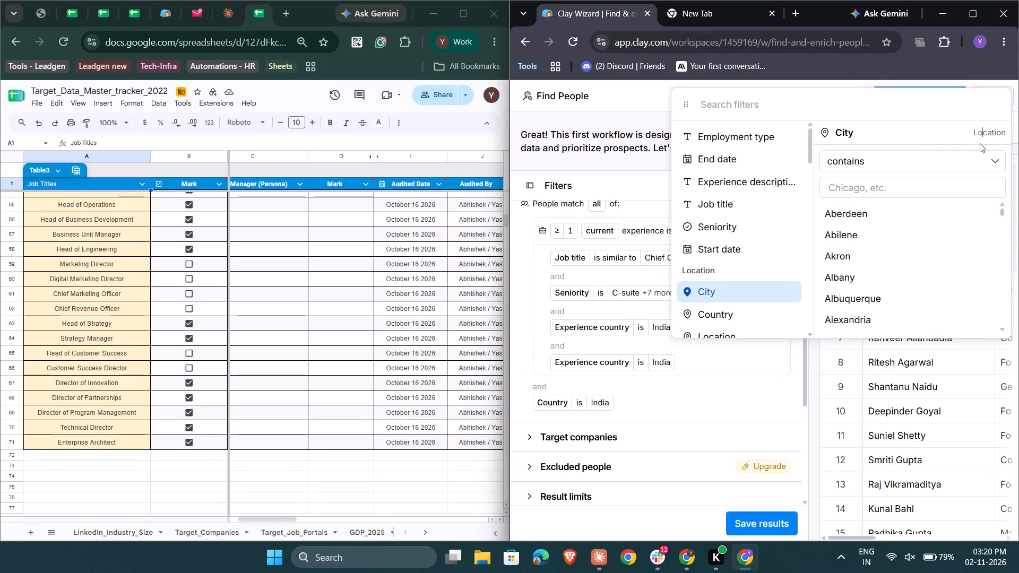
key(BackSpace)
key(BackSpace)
Check the Location and State filters as alternatives to the city filter.
scroll(739, 292, down, 1)
click(709, 268)
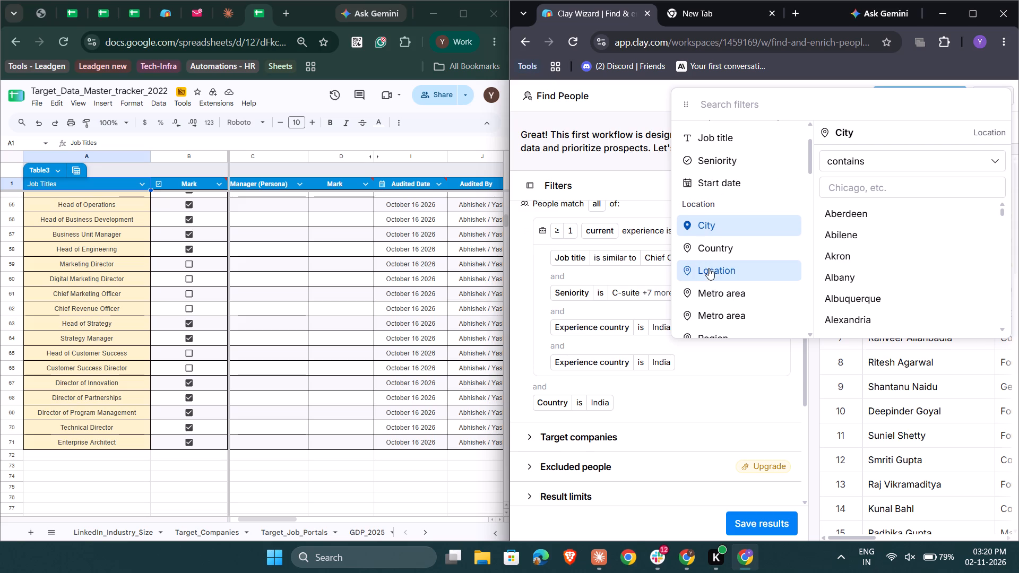
click(870, 190)
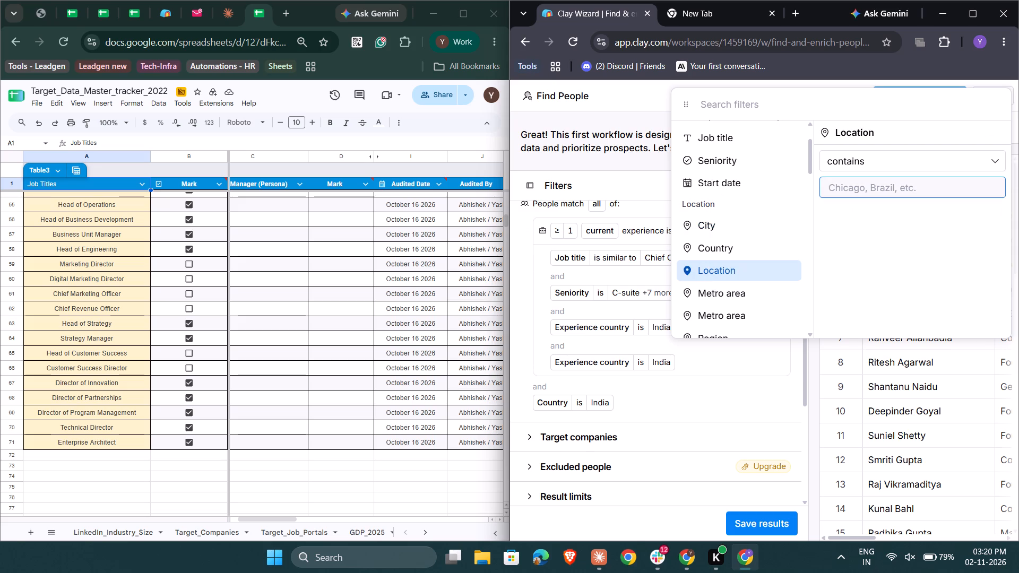
scroll(727, 294, down, 1)
click(732, 245)
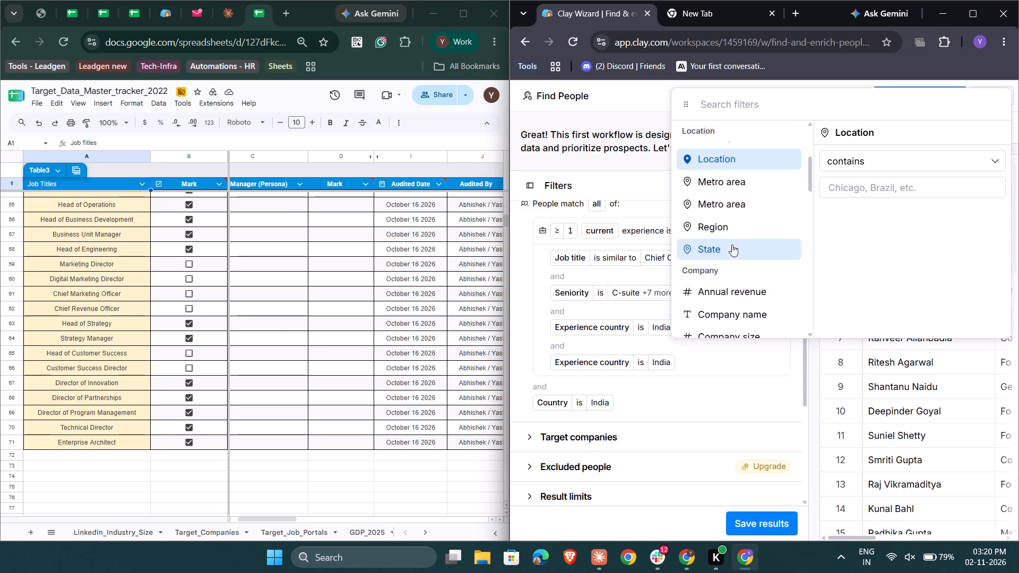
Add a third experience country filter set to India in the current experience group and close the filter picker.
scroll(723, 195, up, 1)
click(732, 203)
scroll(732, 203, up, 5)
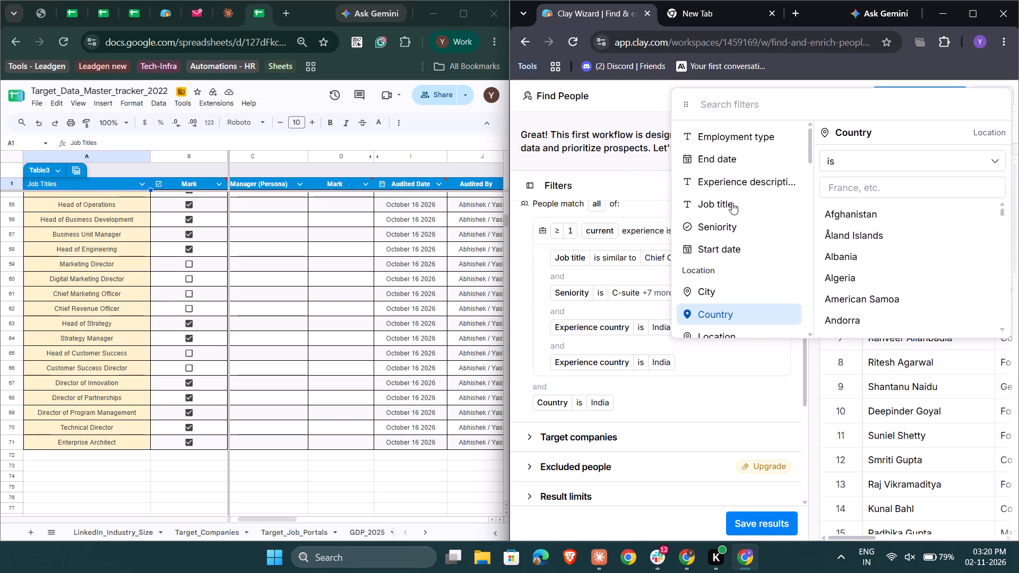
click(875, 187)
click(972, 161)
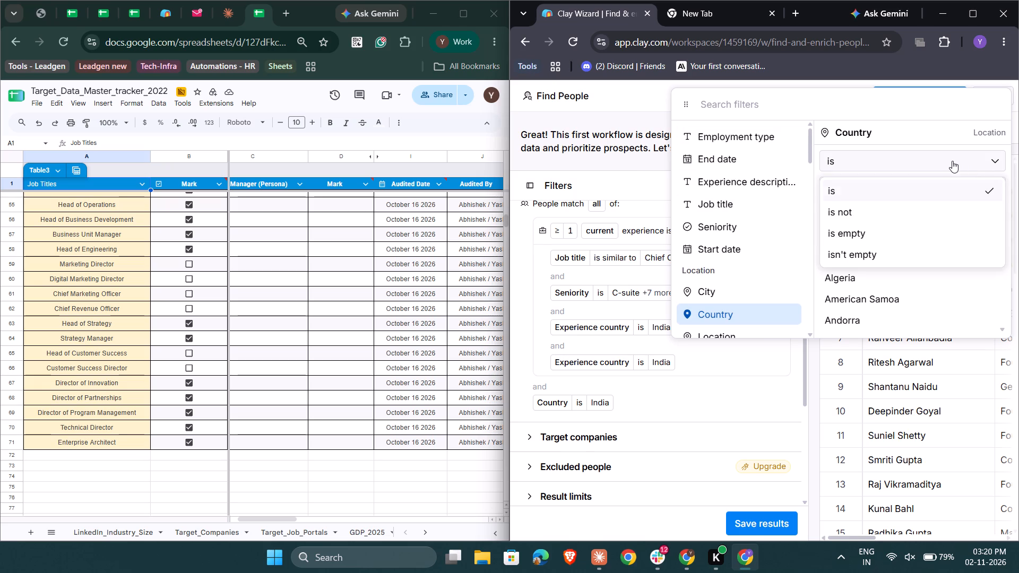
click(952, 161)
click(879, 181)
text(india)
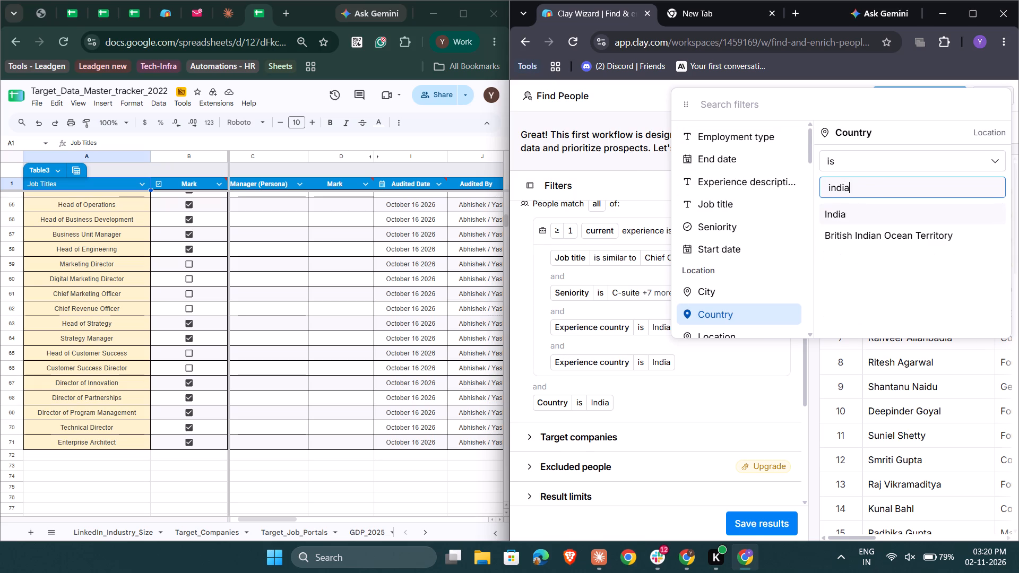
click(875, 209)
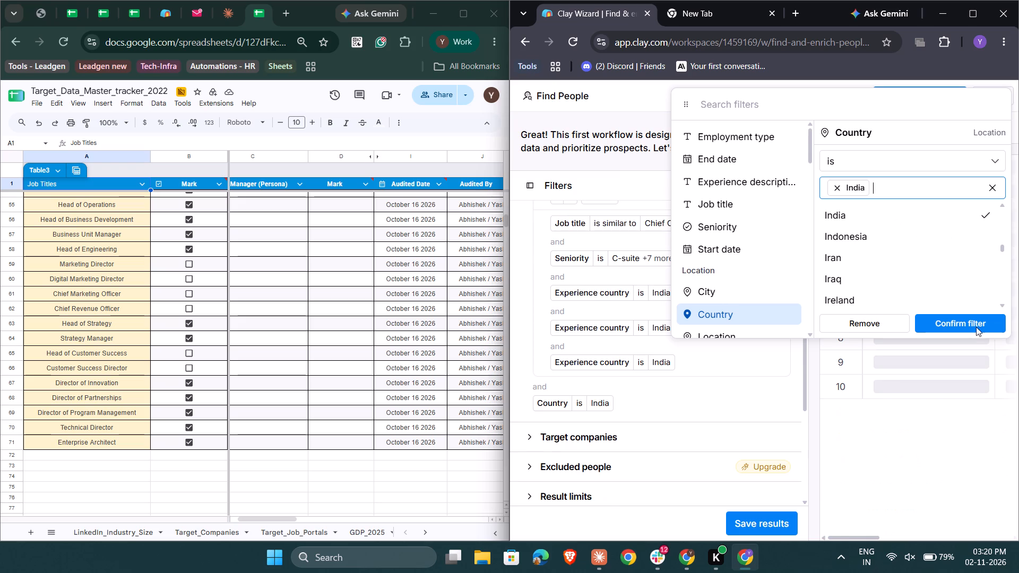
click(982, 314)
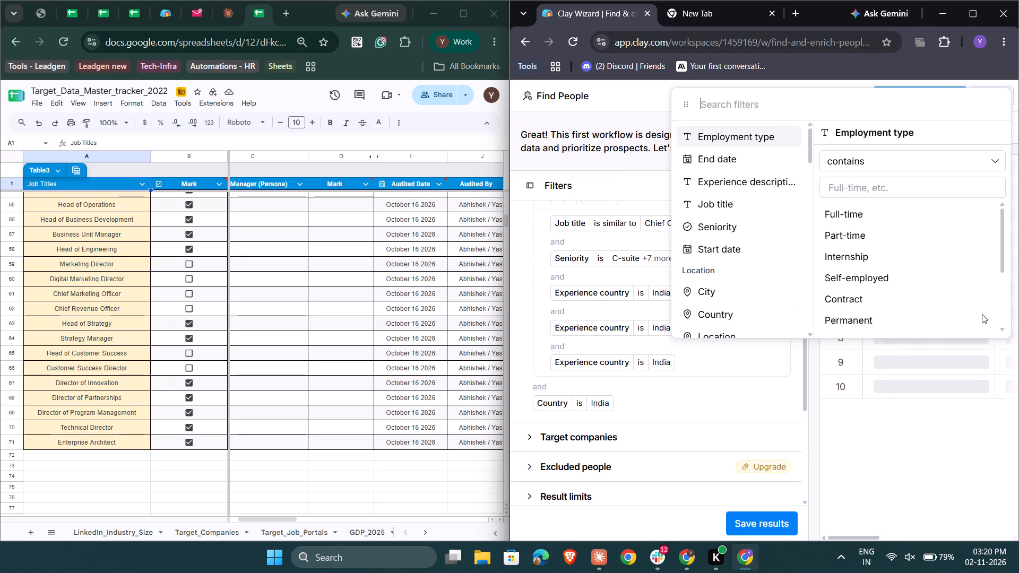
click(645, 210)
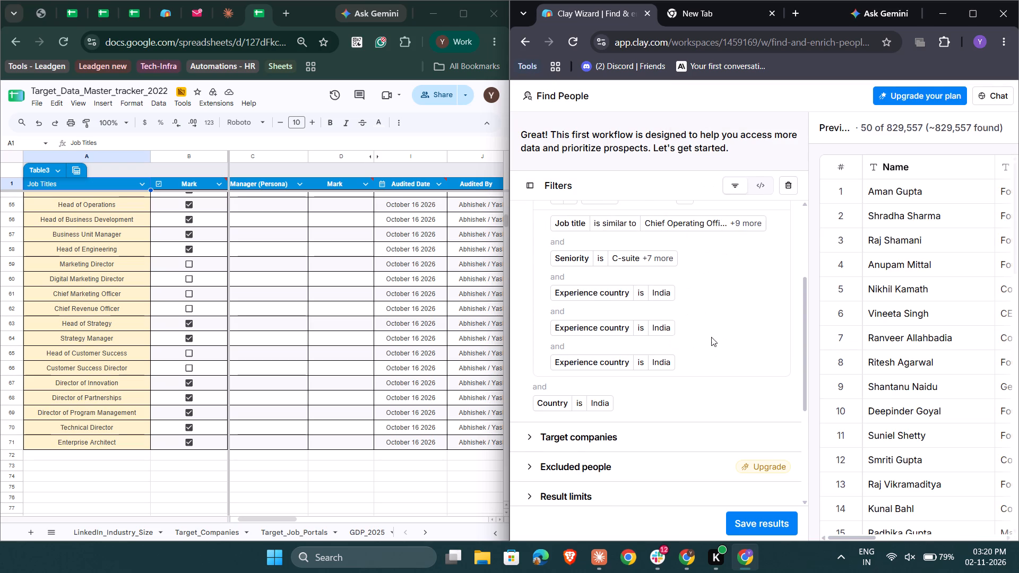
Delete all three experience country India filters from the current experience group.
click(779, 294)
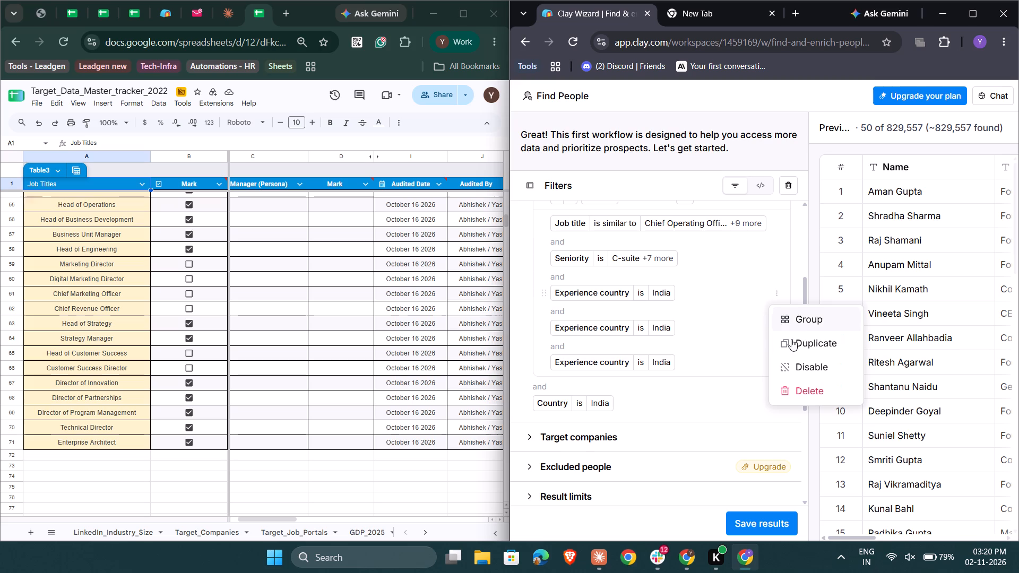
click(804, 387)
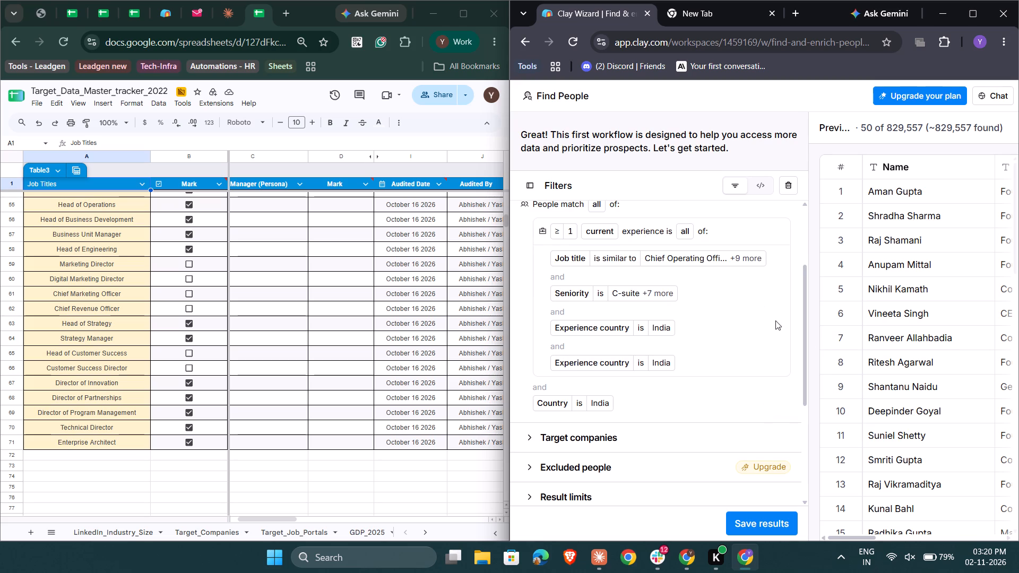
click(776, 329)
click(798, 420)
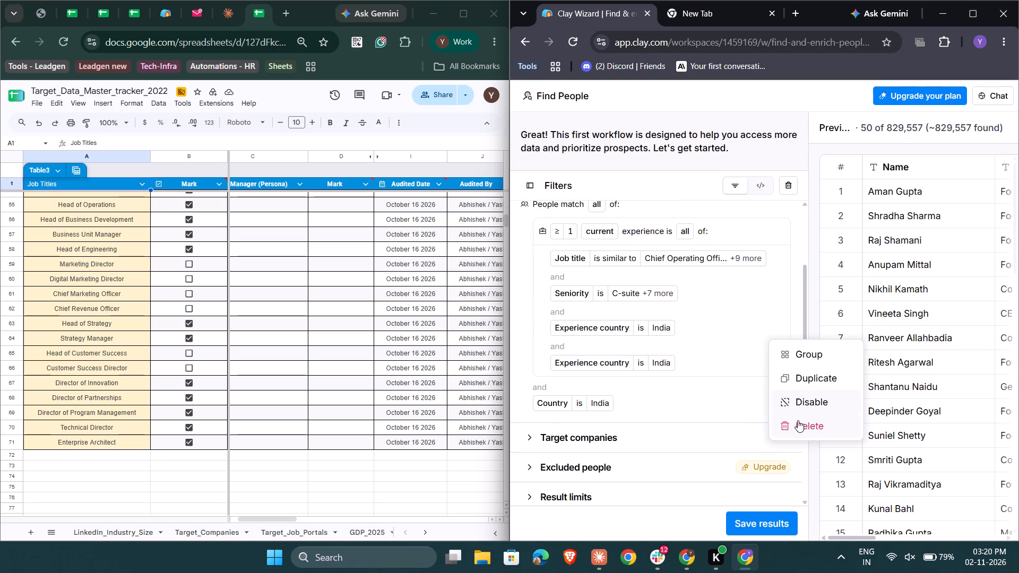
click(779, 334)
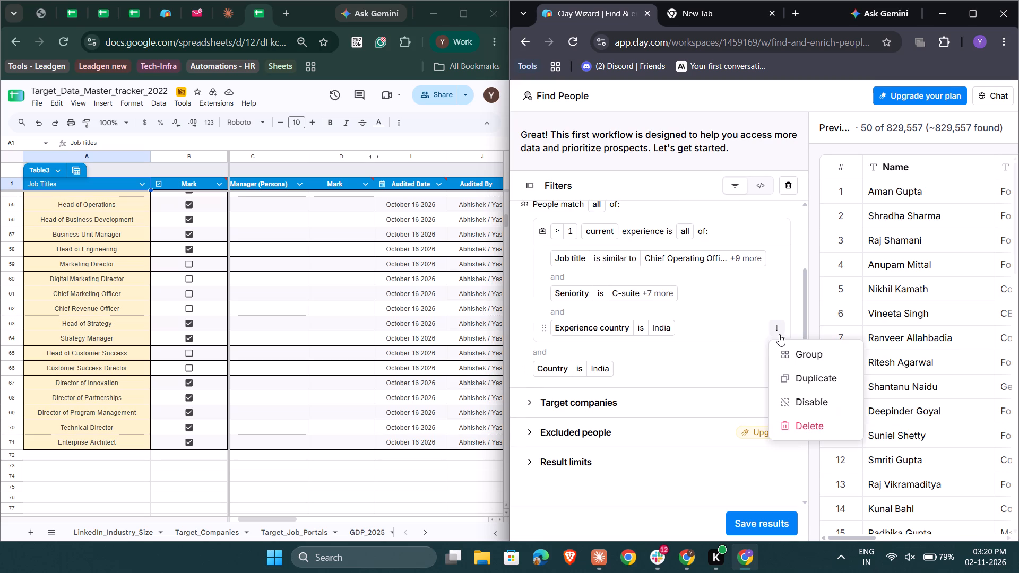
click(793, 421)
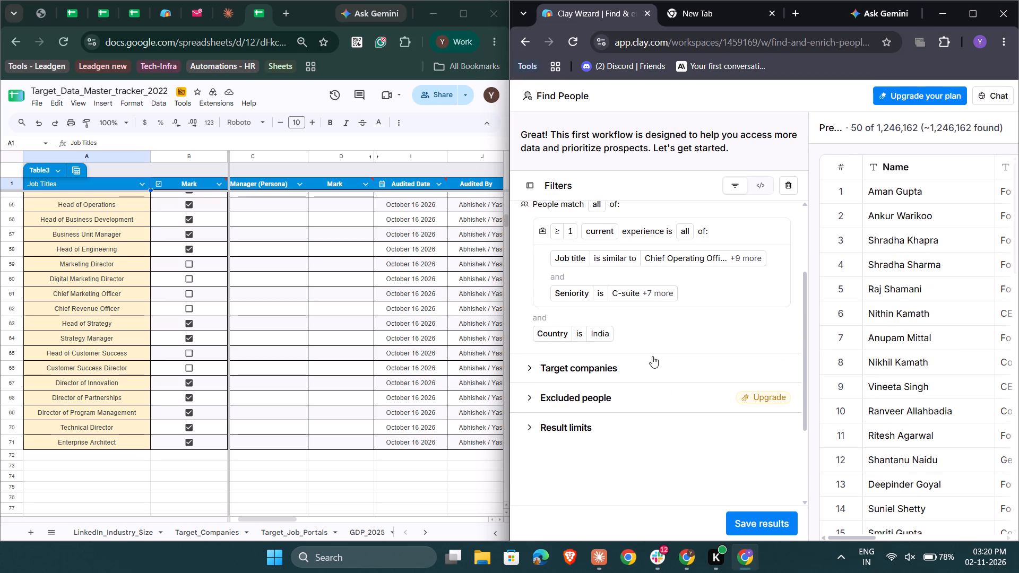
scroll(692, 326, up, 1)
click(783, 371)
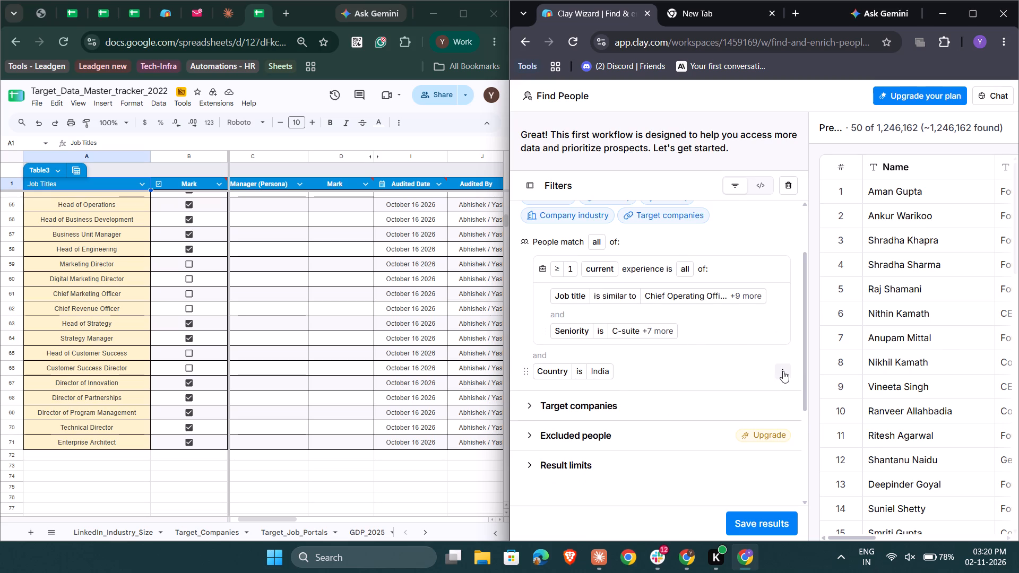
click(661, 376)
Add a company size filter to the current experience group for 11–50, 51–200 and 201–500 employees and confirm it.
scroll(661, 376, up, 1)
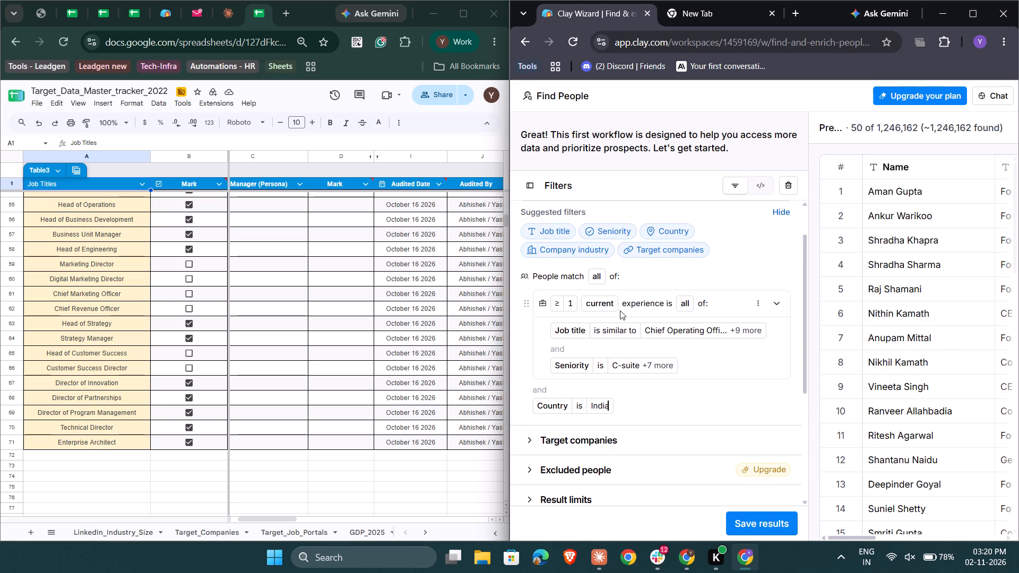
click(754, 305)
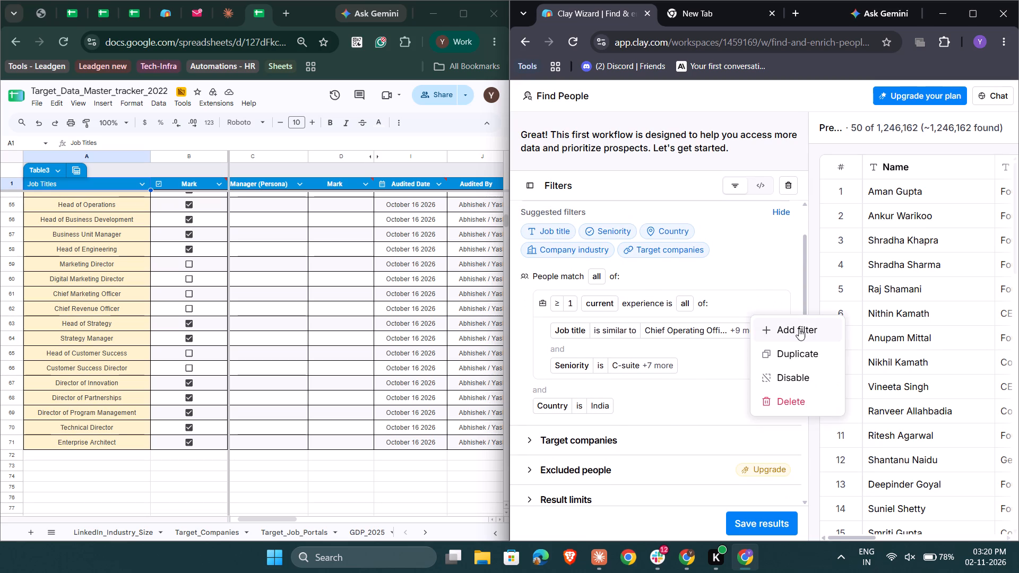
click(799, 328)
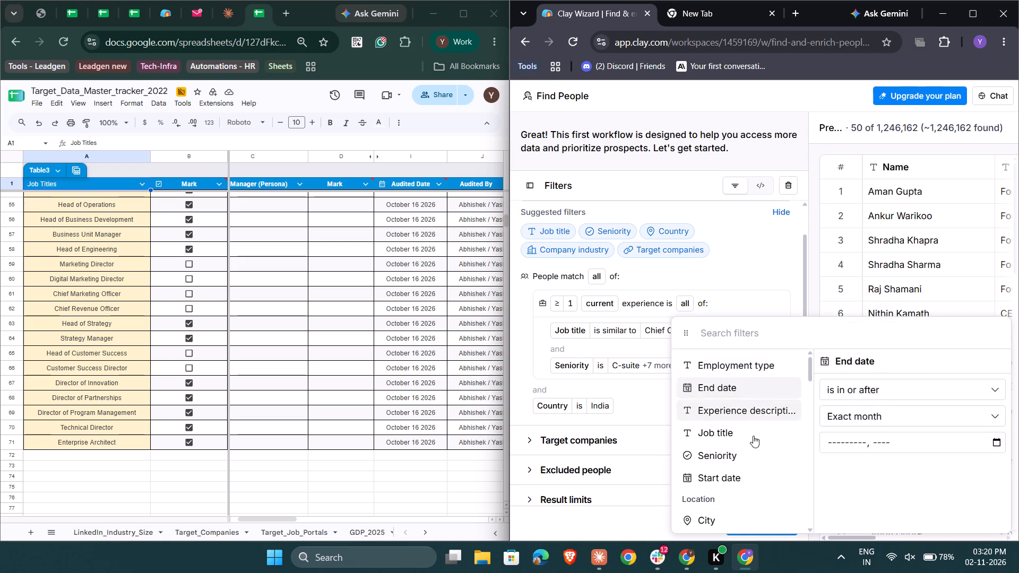
scroll(748, 475, down, 1)
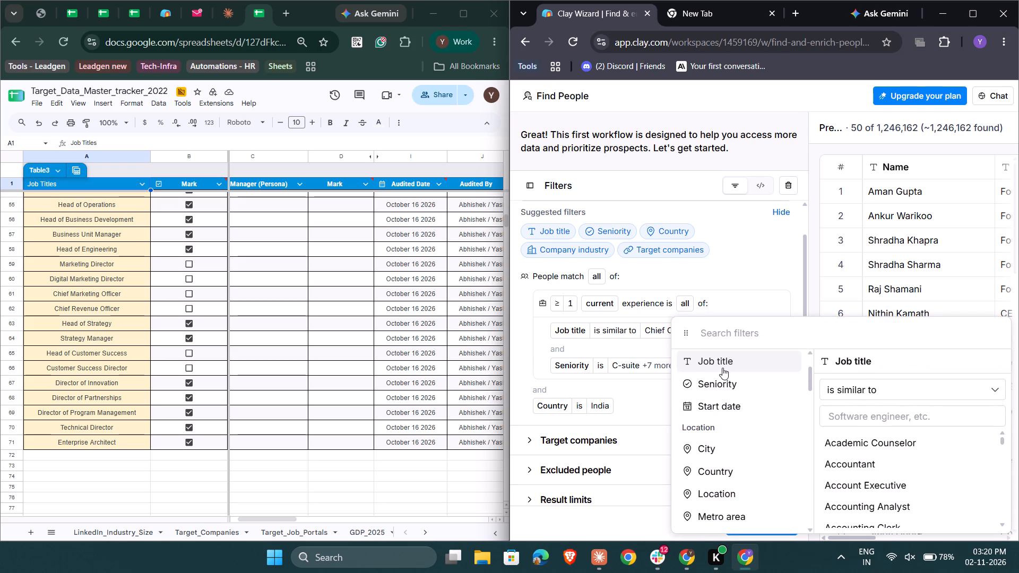
scroll(731, 476, down, 2)
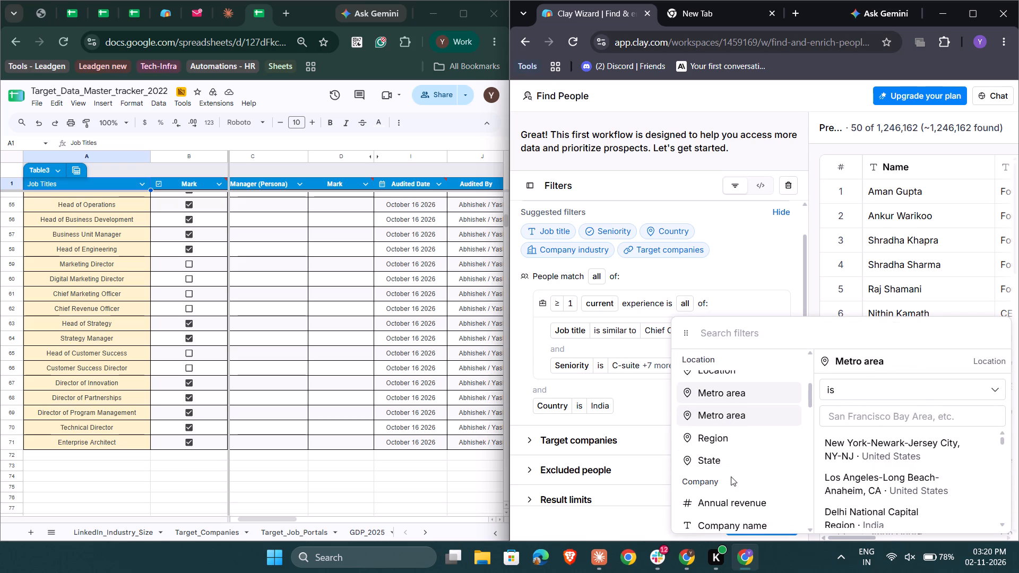
drag(731, 476, 754, 427)
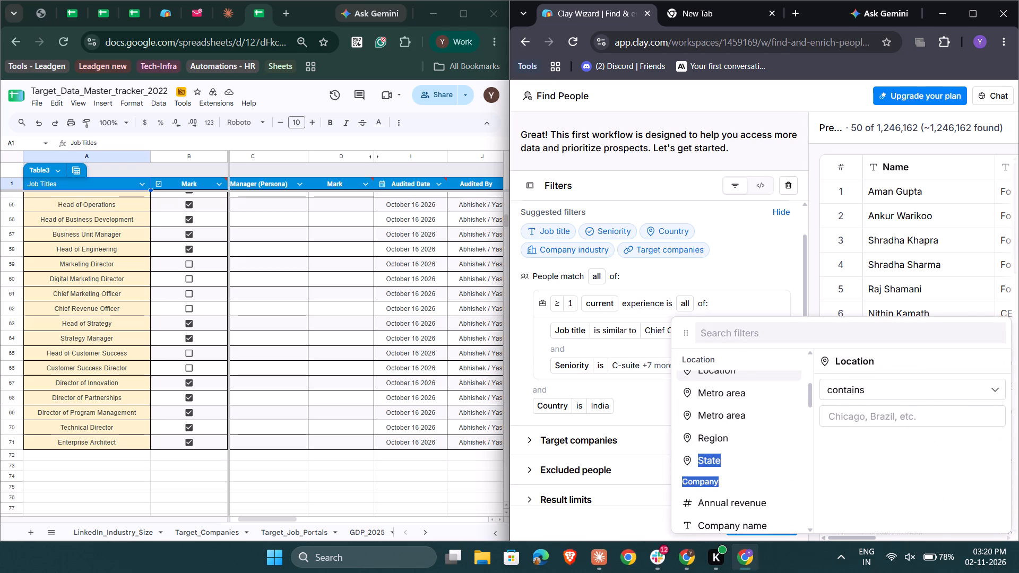
click(766, 332)
scroll(741, 473, down, 1)
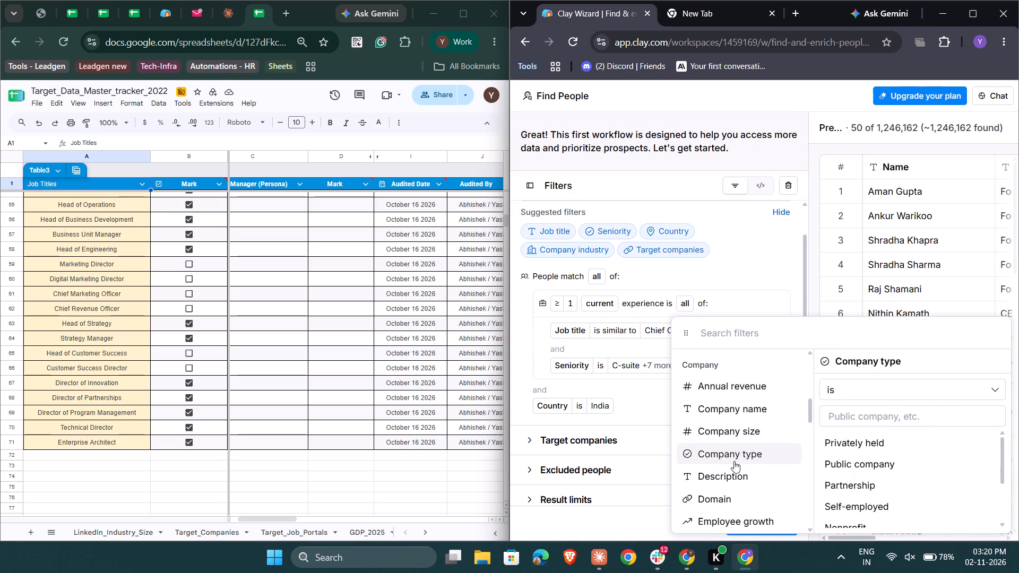
scroll(734, 461, down, 1)
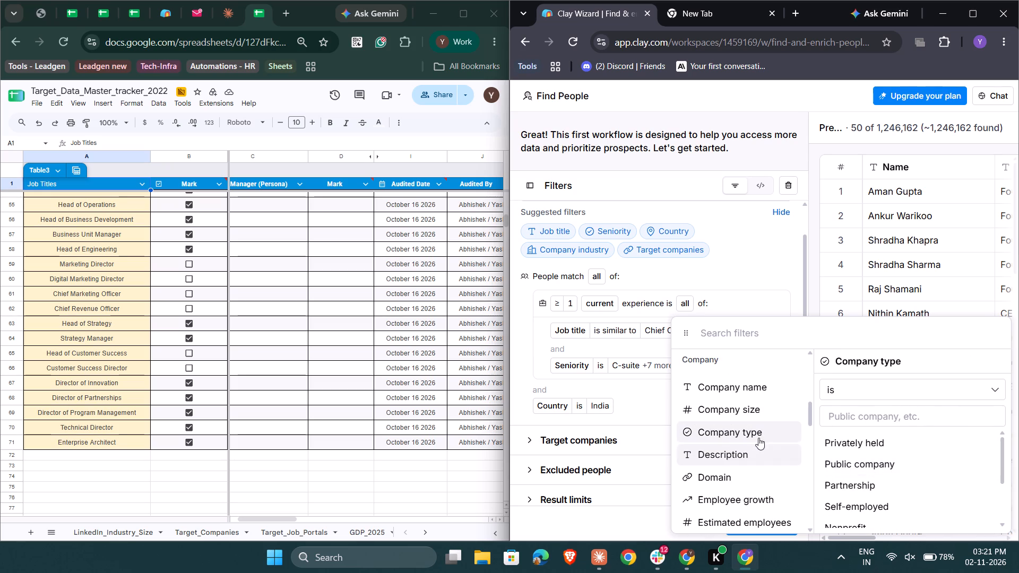
scroll(869, 505, down, 1)
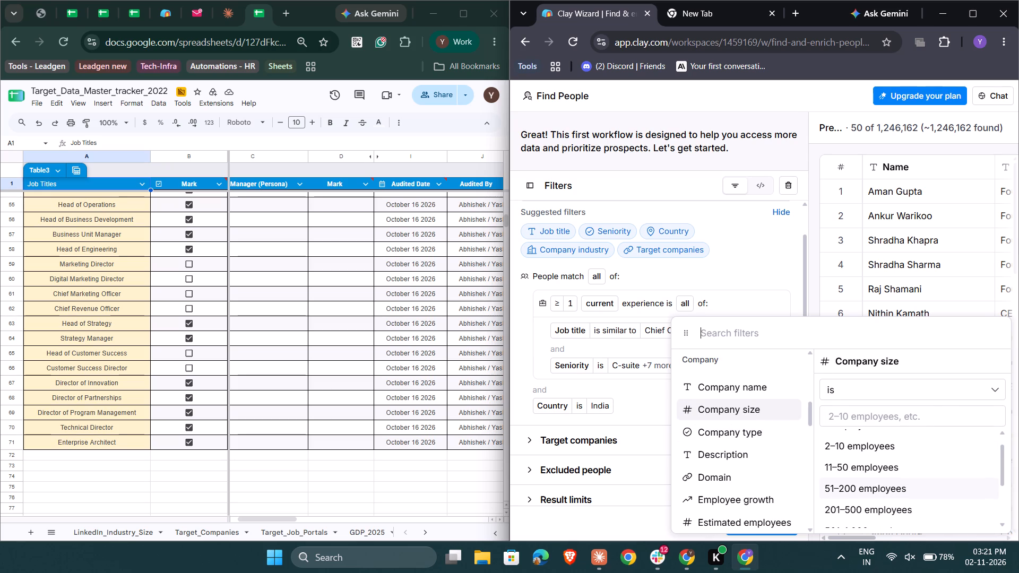
click(859, 471)
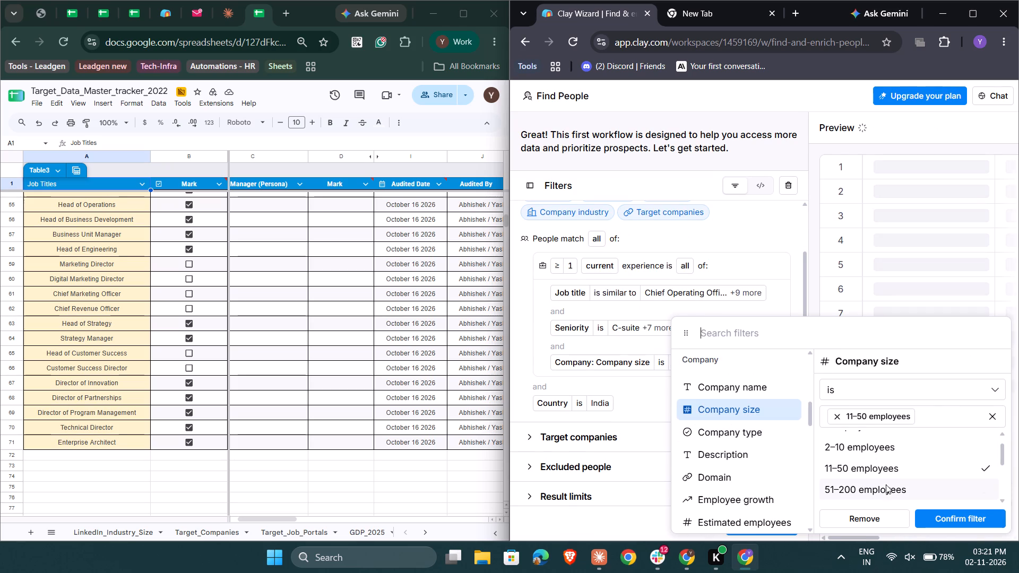
click(886, 484)
scroll(886, 484, down, 1)
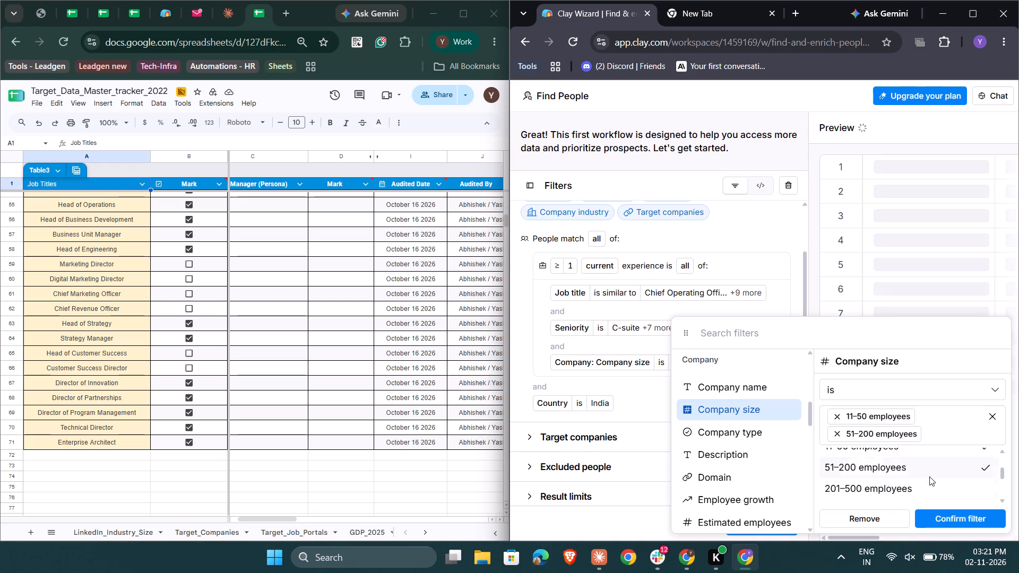
click(909, 486)
scroll(909, 486, down, 1)
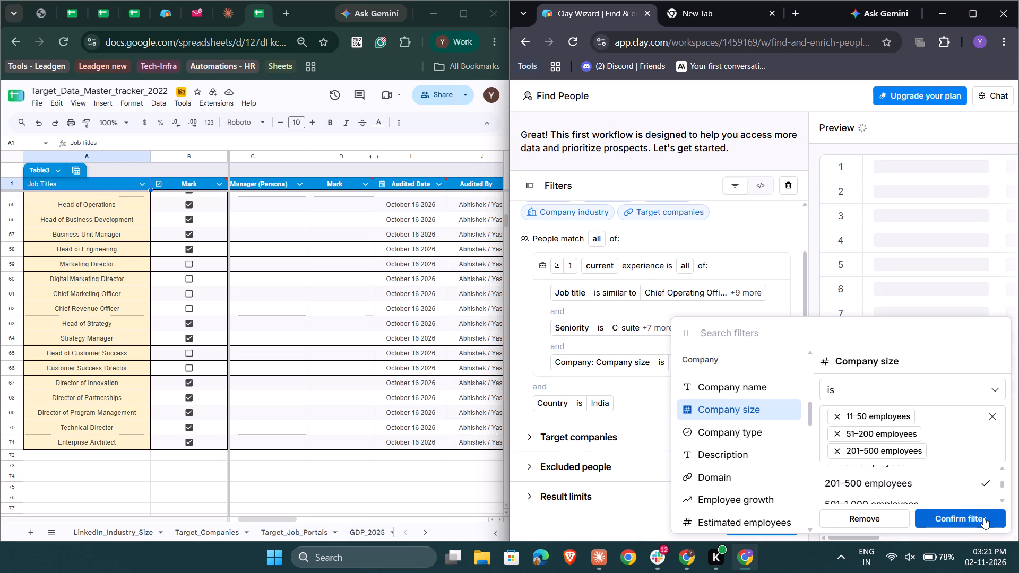
click(983, 517)
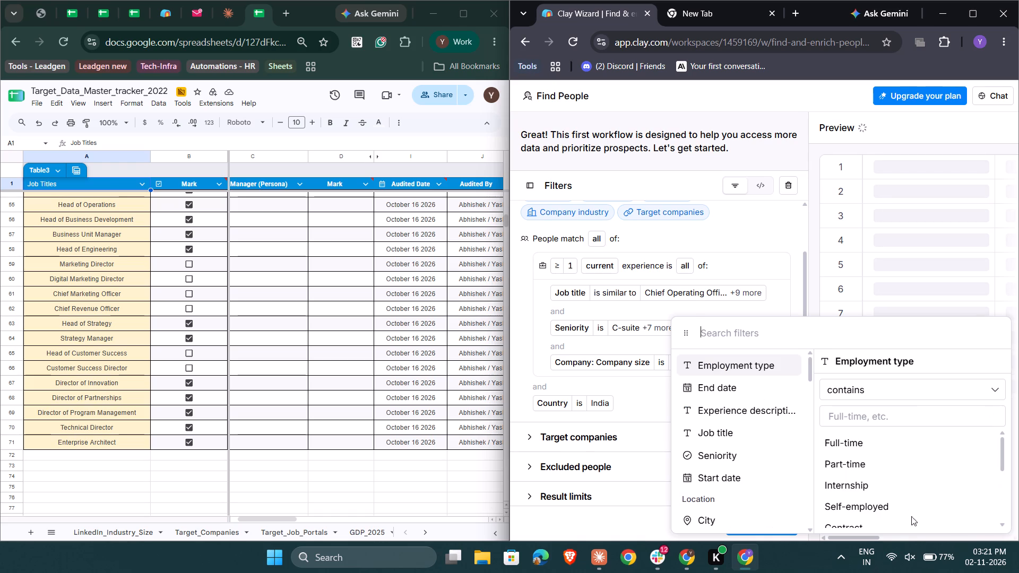
Look through the available experience, company and job openings filters for a suitable location filter.
scroll(748, 495, down, 1)
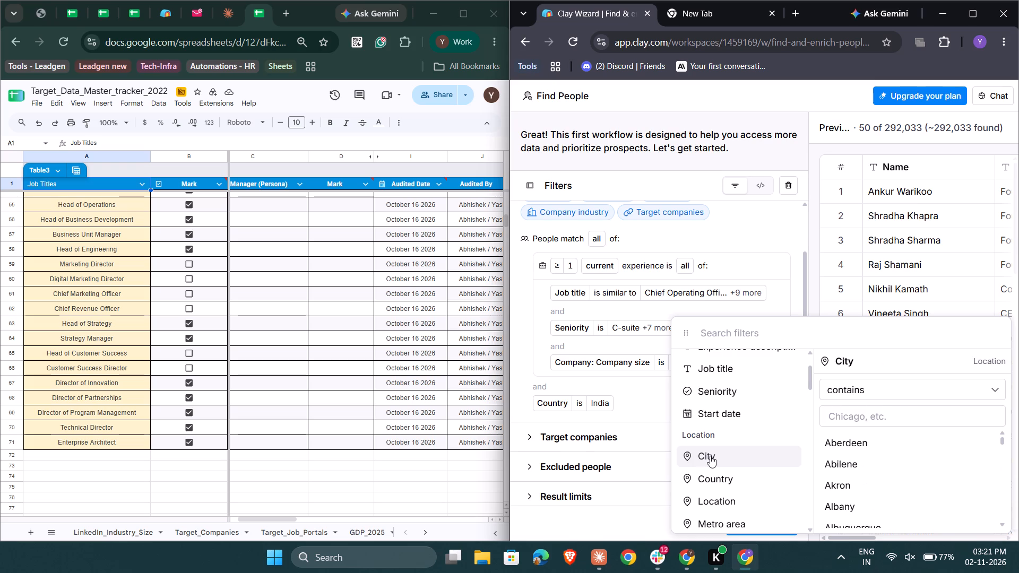
scroll(730, 515, down, 3)
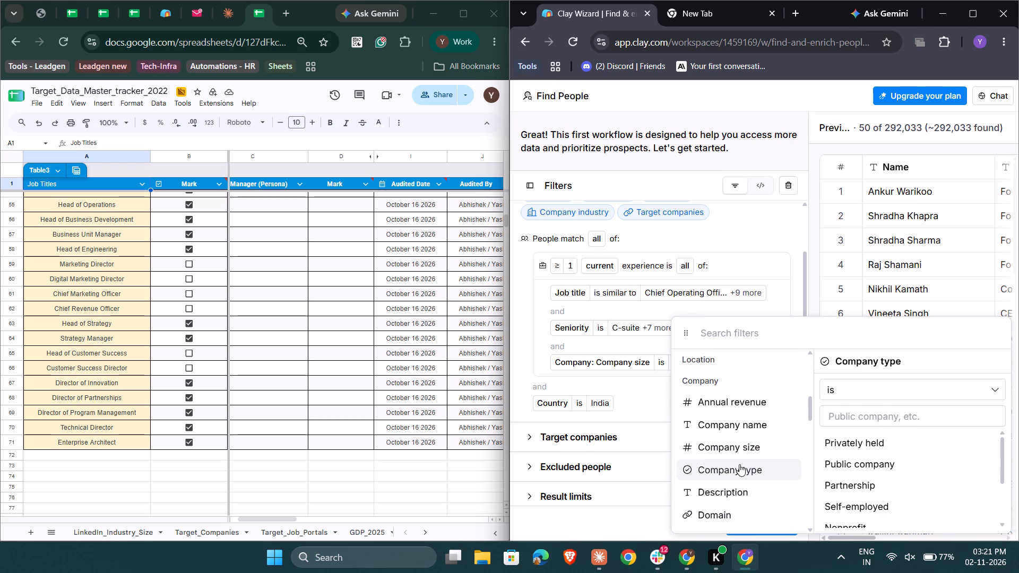
scroll(739, 464, down, 1)
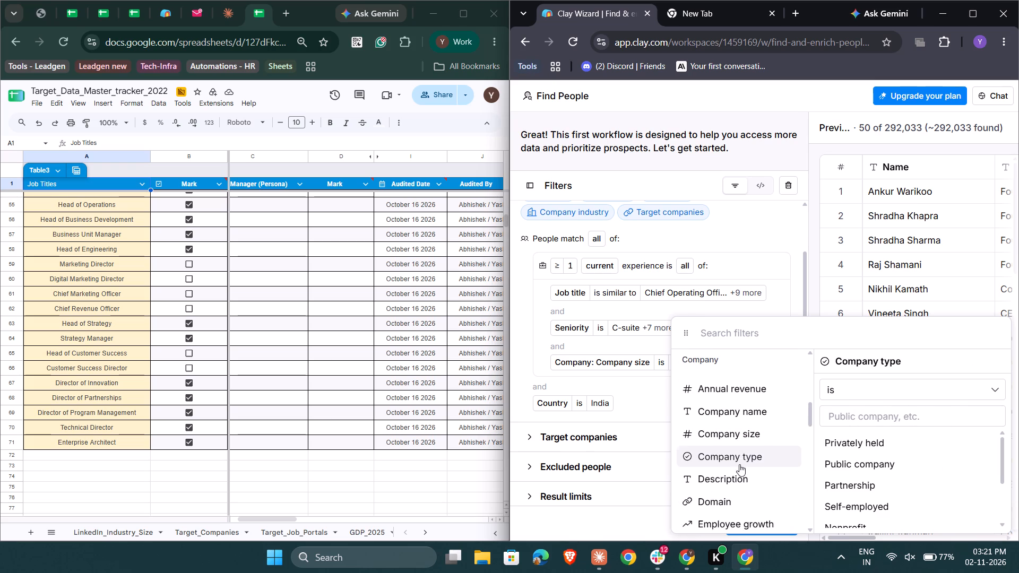
scroll(739, 464, down, 3)
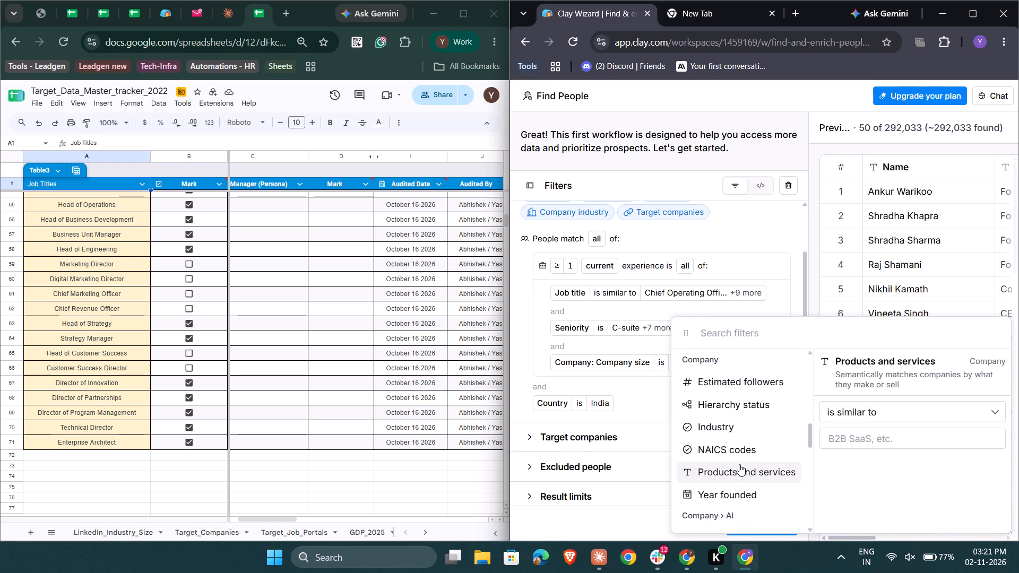
scroll(739, 464, down, 4)
scroll(739, 464, up, 1)
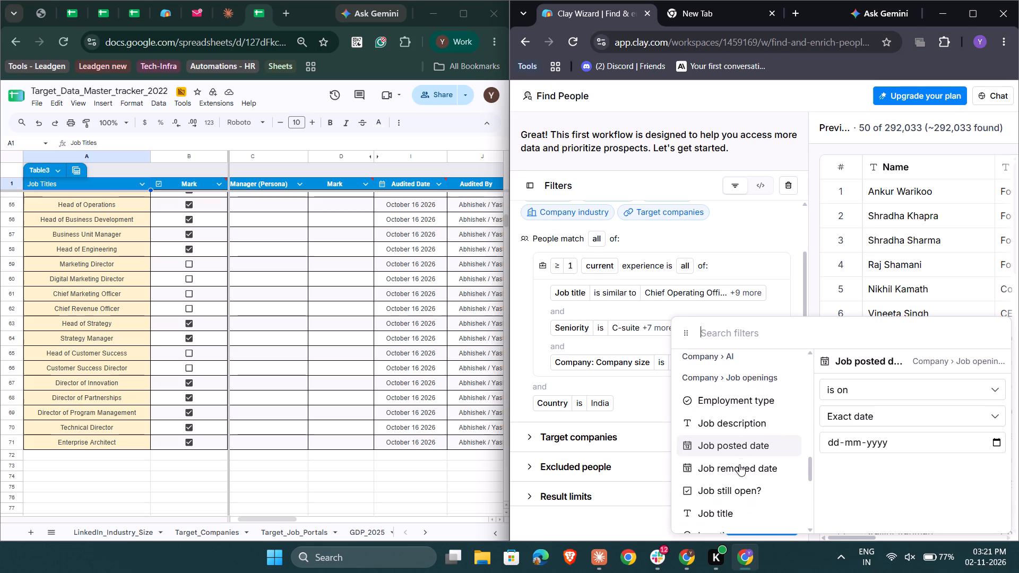
scroll(739, 464, up, 1)
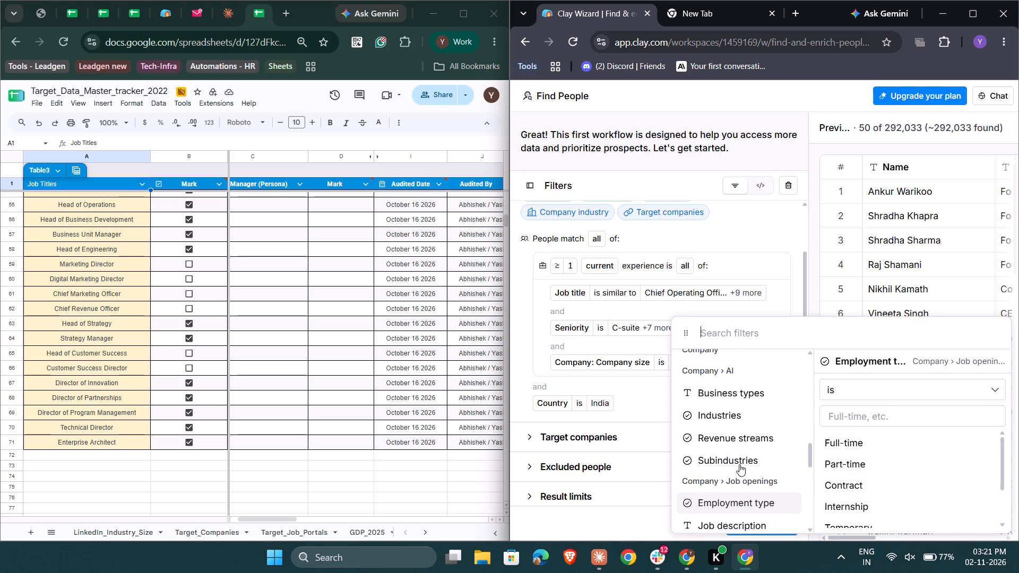
scroll(739, 464, down, 1)
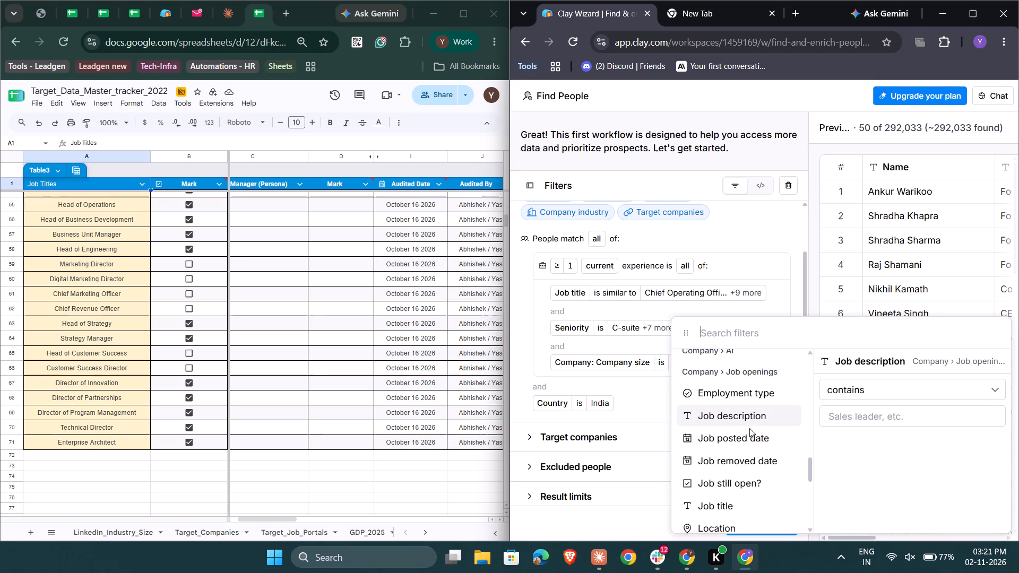
scroll(736, 494, down, 1)
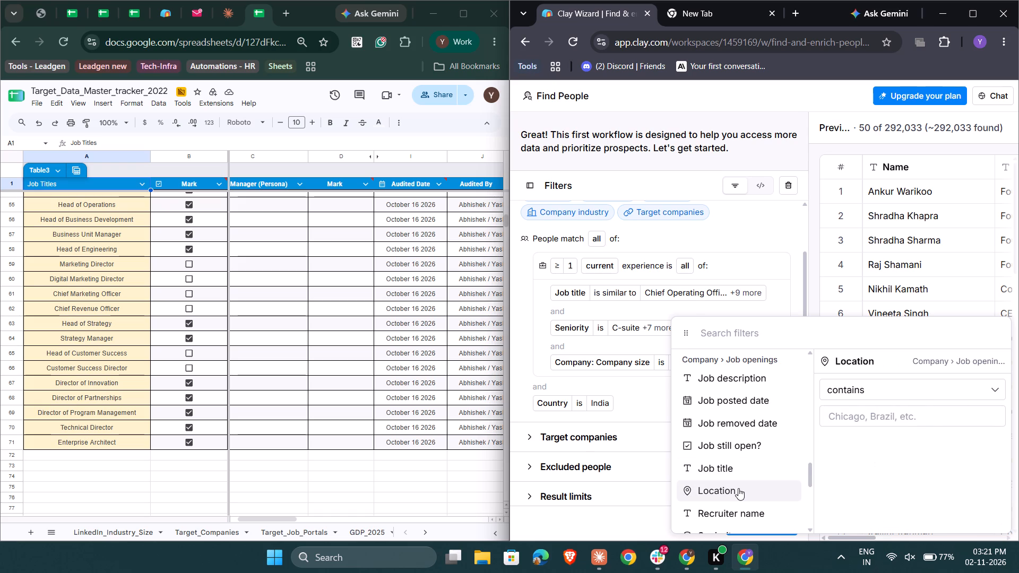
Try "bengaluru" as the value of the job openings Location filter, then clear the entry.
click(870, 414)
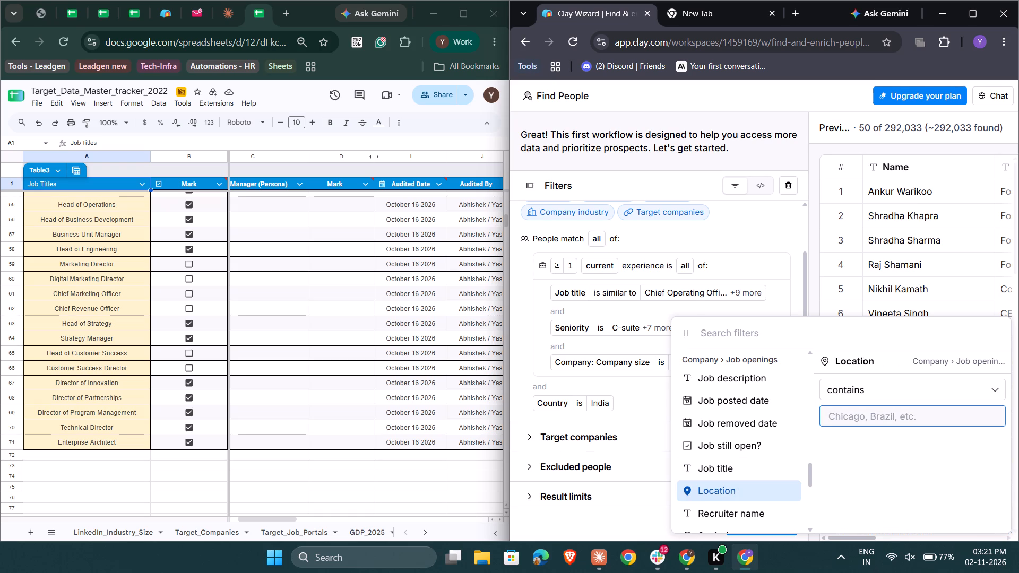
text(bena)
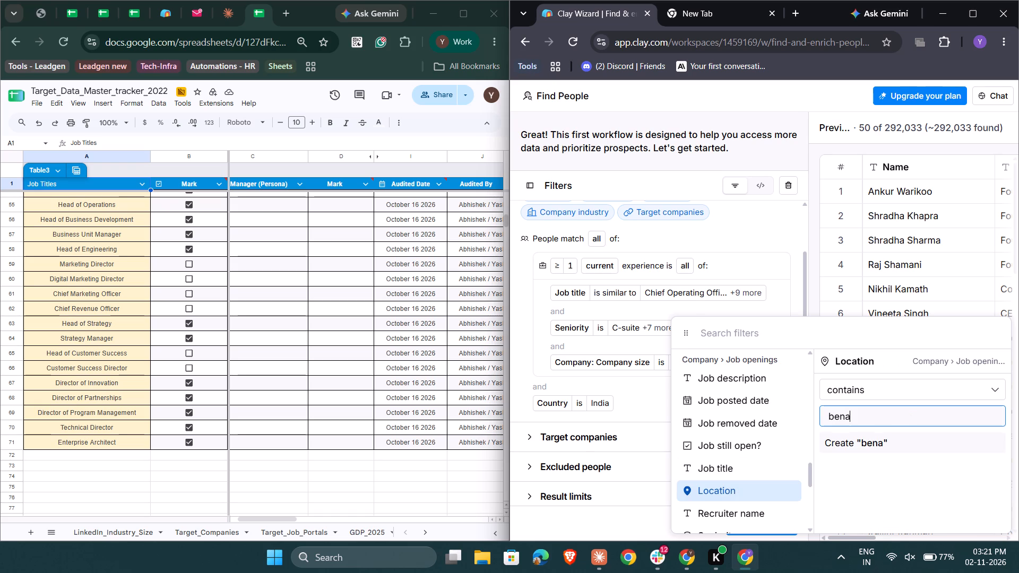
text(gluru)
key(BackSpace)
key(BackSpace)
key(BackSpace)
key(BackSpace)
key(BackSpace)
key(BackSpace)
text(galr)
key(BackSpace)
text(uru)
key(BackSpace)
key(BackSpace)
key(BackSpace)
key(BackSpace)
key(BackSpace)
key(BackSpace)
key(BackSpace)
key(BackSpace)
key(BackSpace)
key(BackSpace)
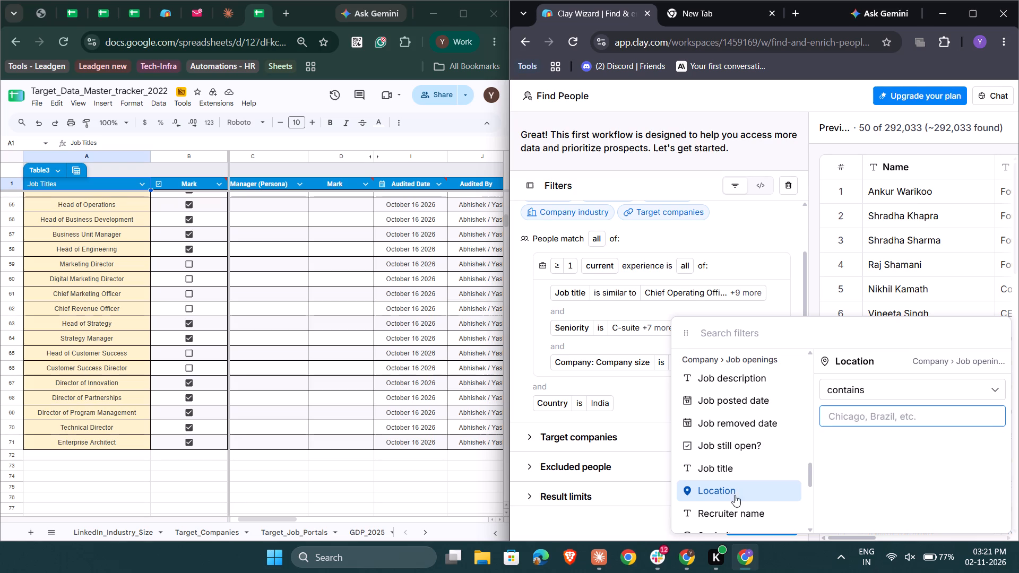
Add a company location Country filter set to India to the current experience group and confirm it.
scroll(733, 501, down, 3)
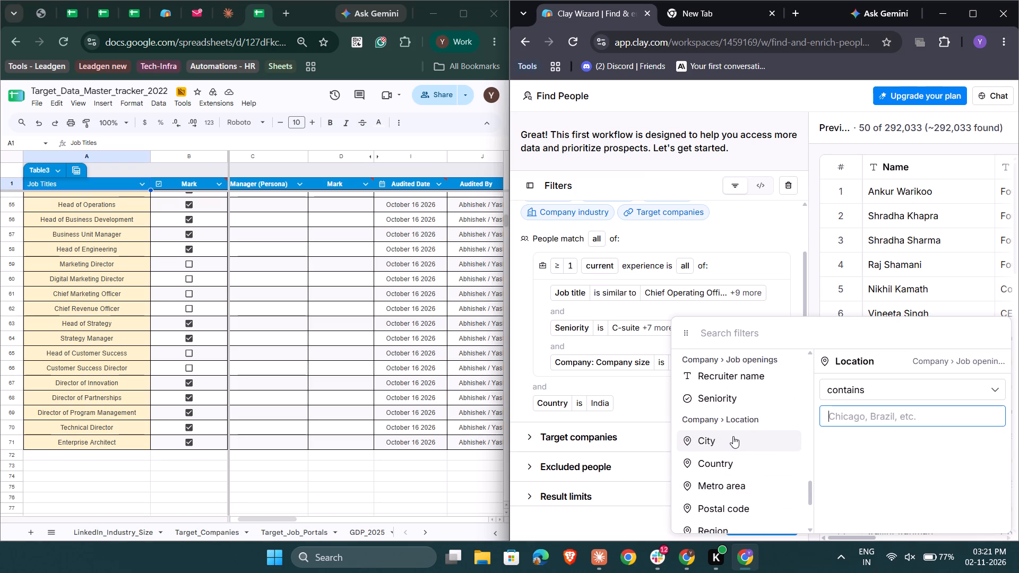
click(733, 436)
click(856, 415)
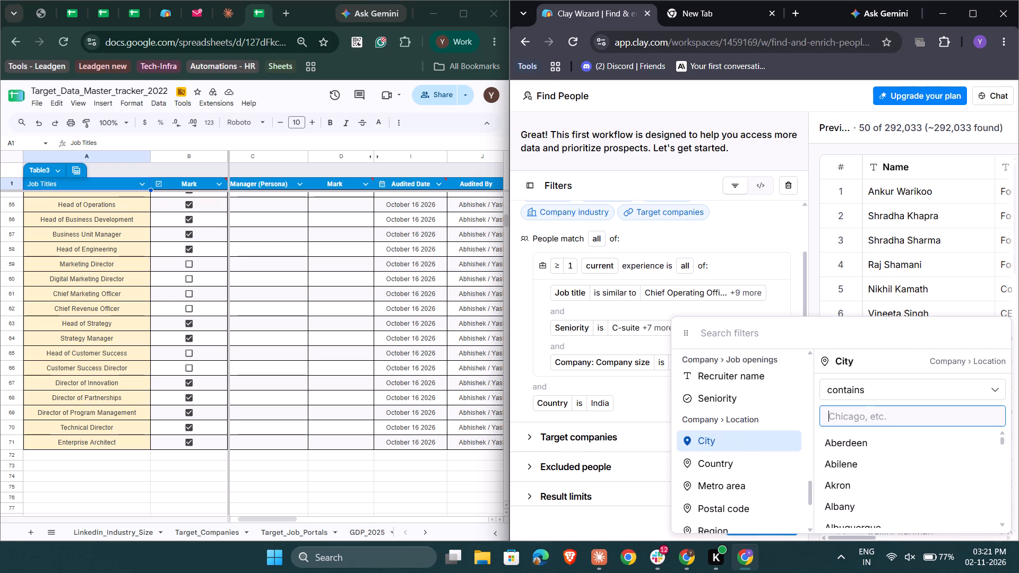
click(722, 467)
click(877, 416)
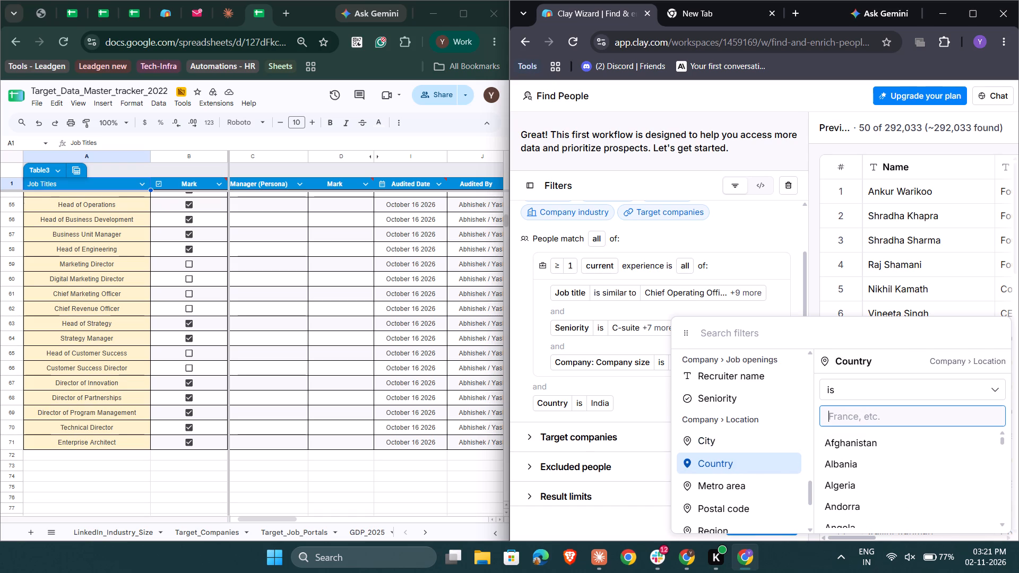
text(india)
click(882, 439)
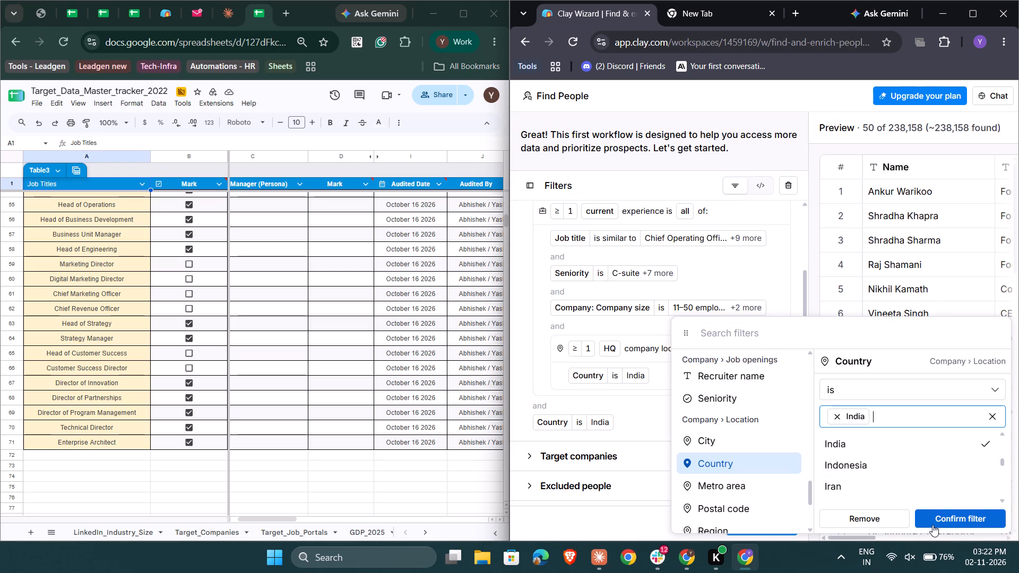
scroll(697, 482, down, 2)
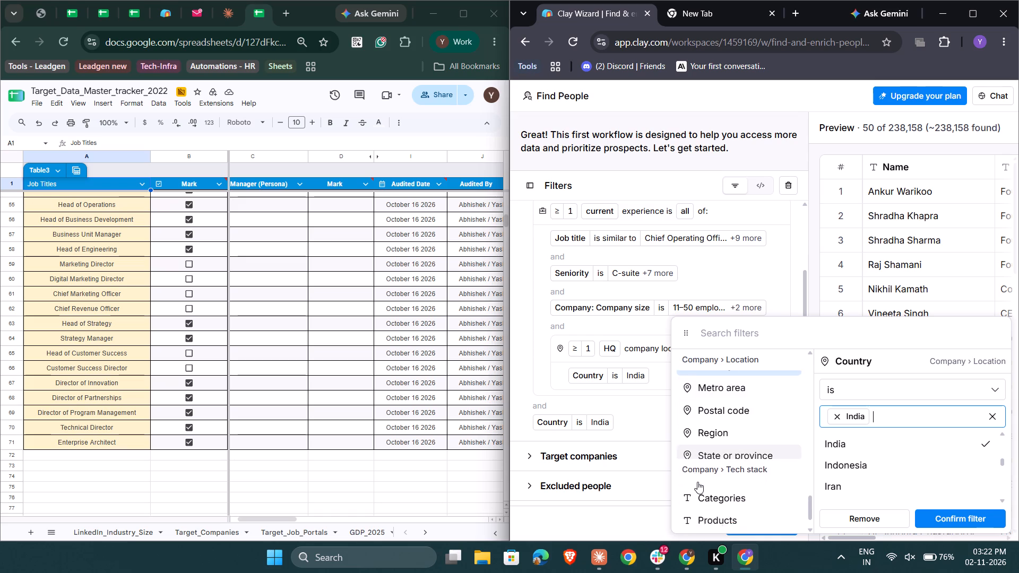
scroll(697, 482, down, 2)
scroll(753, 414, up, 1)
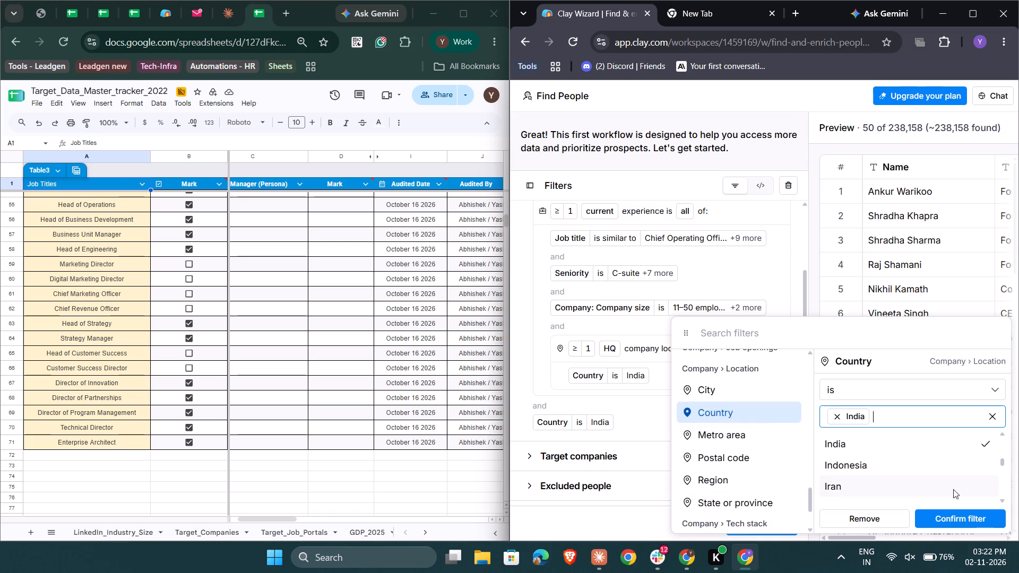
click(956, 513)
Search the City filter under Location for "bengaluru", then clear the search text.
scroll(722, 492, down, 1)
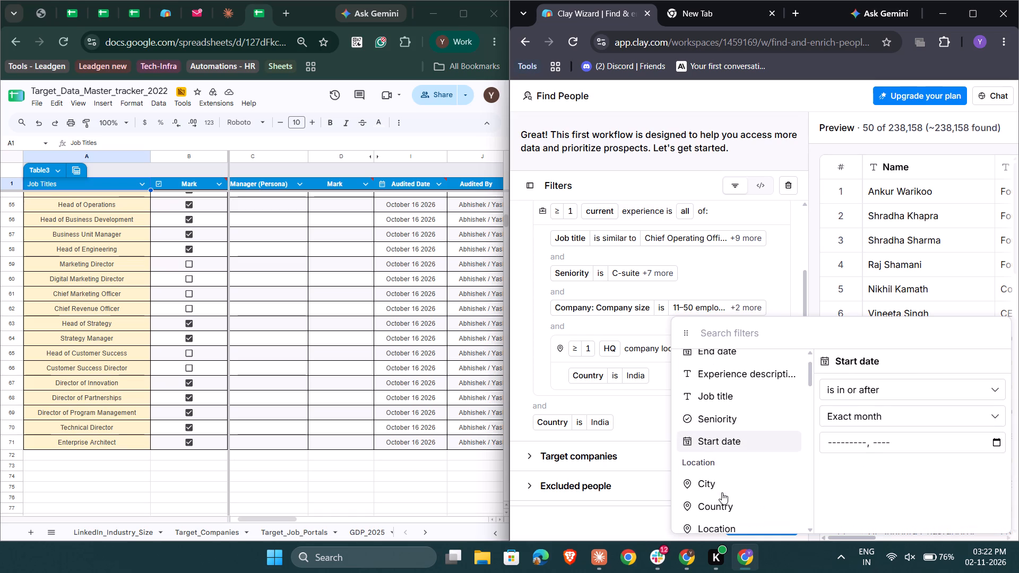
click(727, 492)
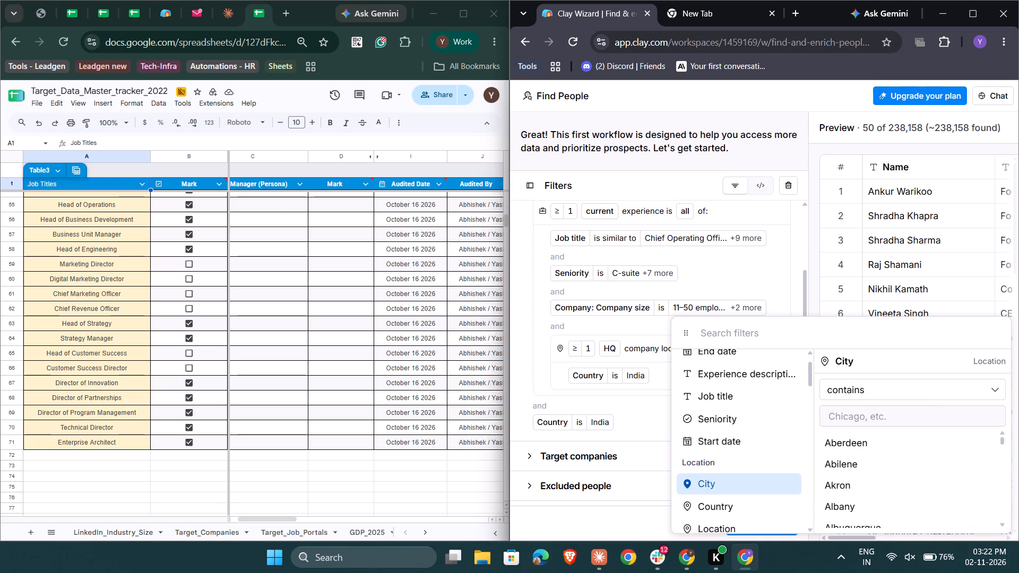
click(861, 409)
text(benga)
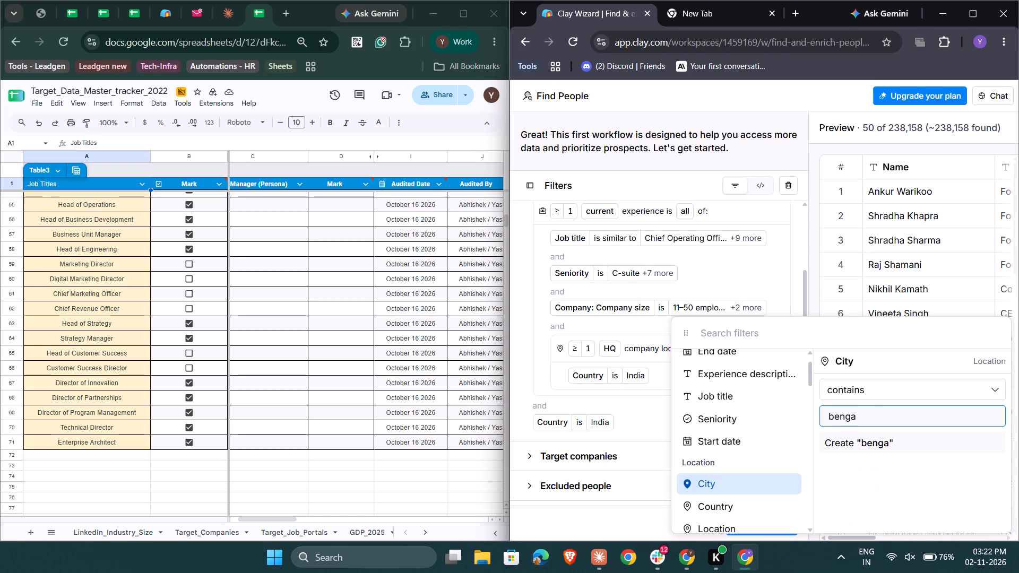
text(luru)
key(BackSpace)
key(BackSpace)
key(BackSpace)
key(BackSpace)
key(BackSpace)
key(BackSpace)
key(BackSpace)
key(BackSpace)
key(BackSpace)
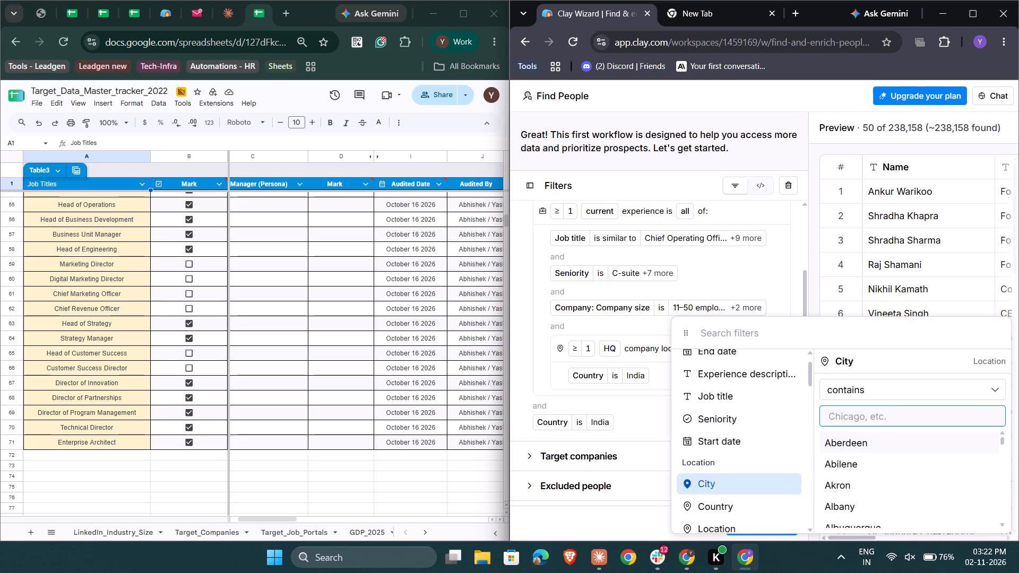
Search the City filter's options for "new del" and "kolk", clearing each search text.
text(new del)
key(BackSpace)
key(BackSpace)
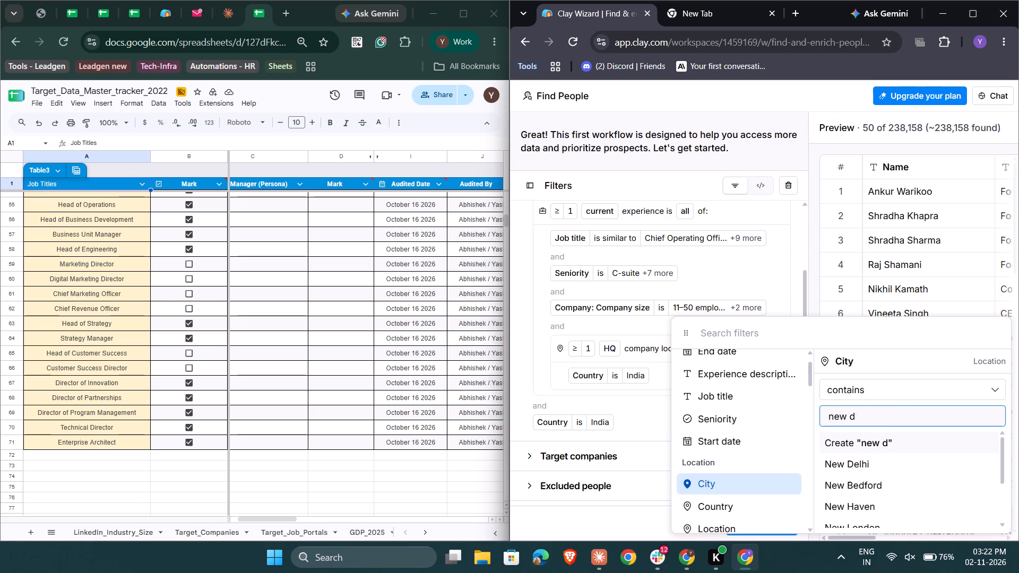
key(BackSpace)
key(BackSpace)
key(BackSpace)
key(BackSpace)
key(BackSpace)
key(BackSpace)
text(kolk)
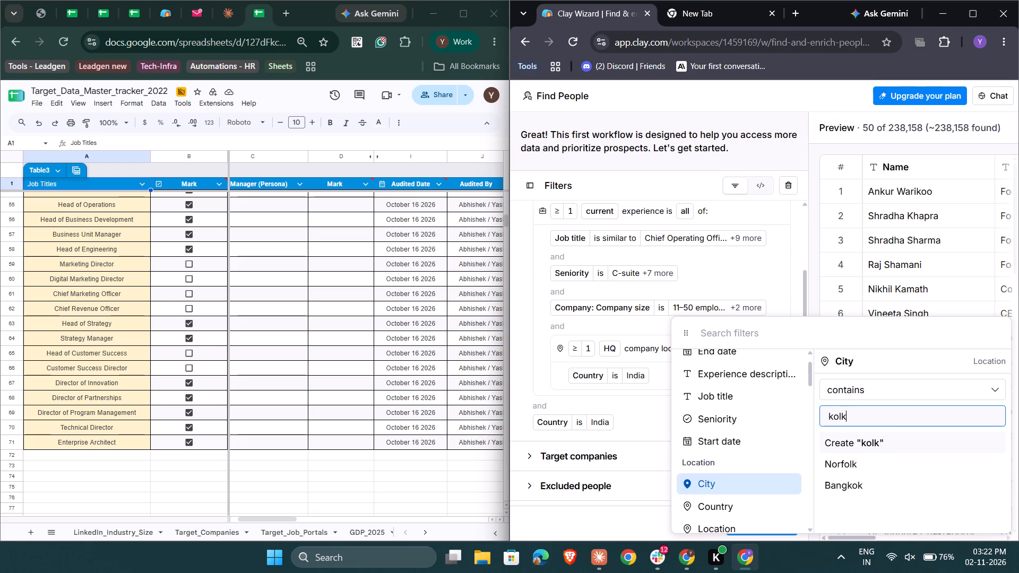
key(BackSpace)
key(BackSpace)
key(BackSpace)
key(BackSpace)
key(BackSpace)
Search the City filter's options for "hyderabad", clear the entry and close the filter picker.
text(hyderabad)
key(equal)
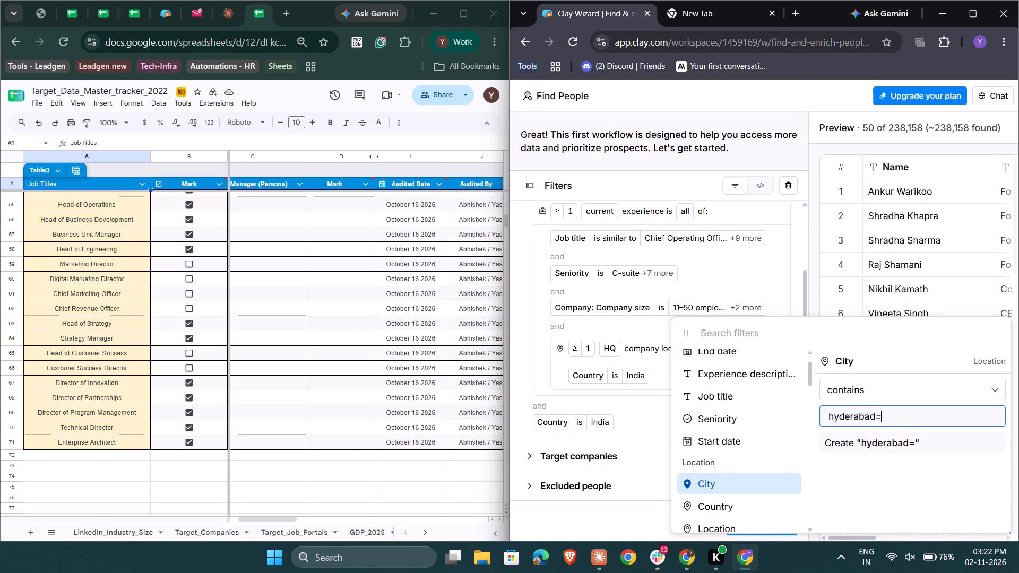
key(BackSpace)
key(BackSpace)
key(BackSpace)
key(BackSpace)
key(BackSpace)
key(BackSpace)
key(BackSpace)
key(BackSpace)
key(BackSpace)
key(BackSpace)
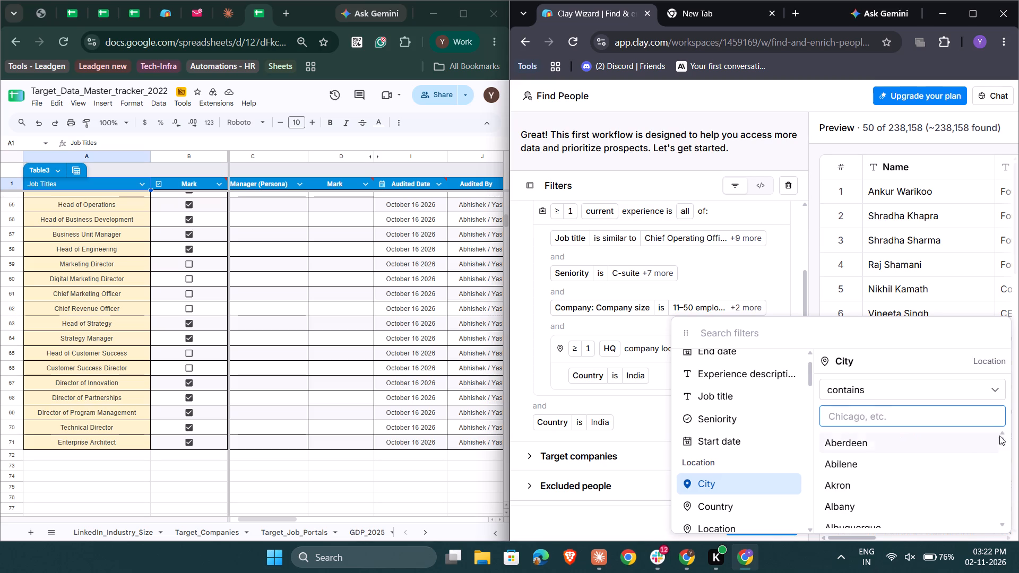
scroll(700, 507, down, 3)
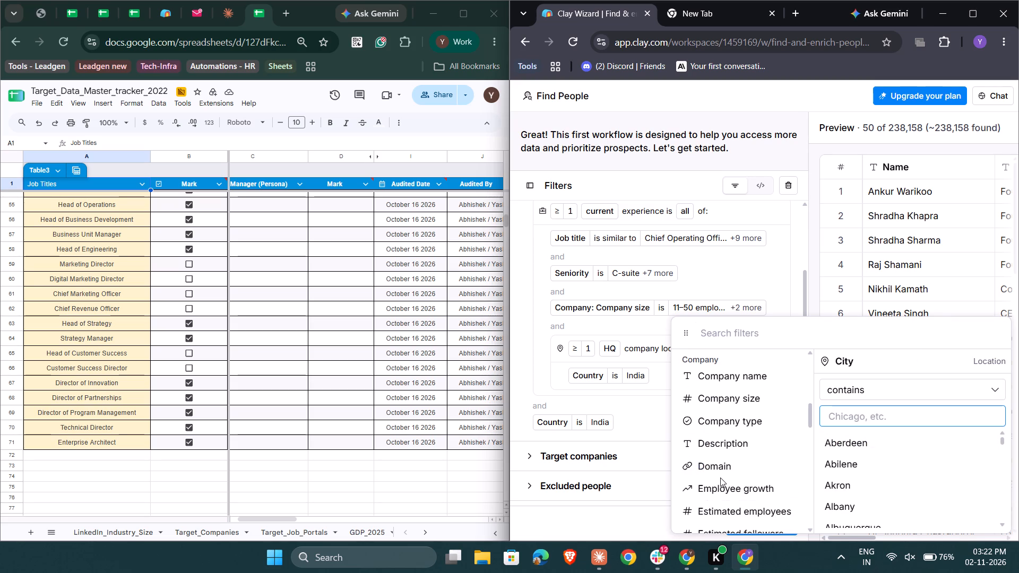
scroll(720, 477, down, 3)
click(914, 324)
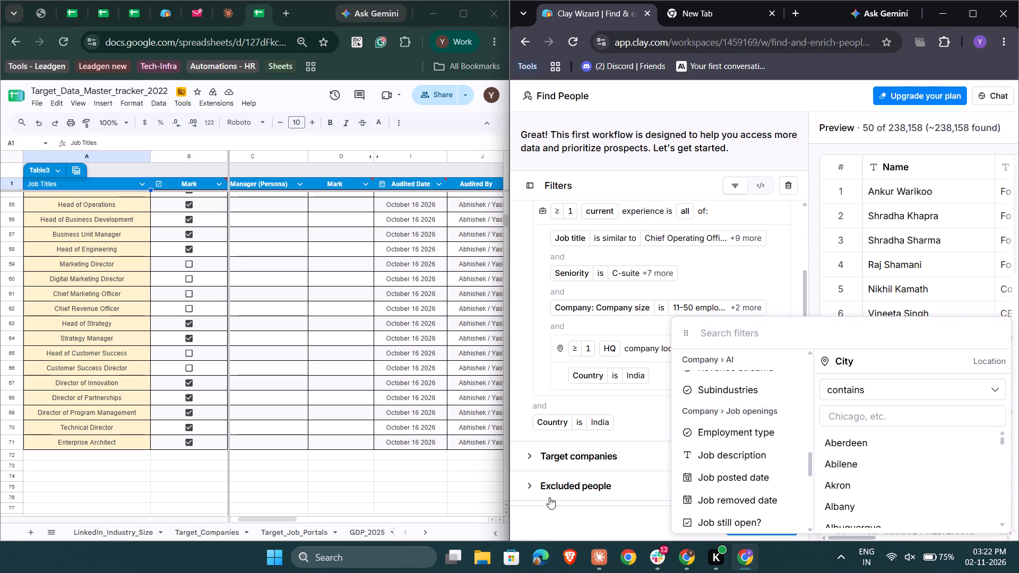
click(576, 526)
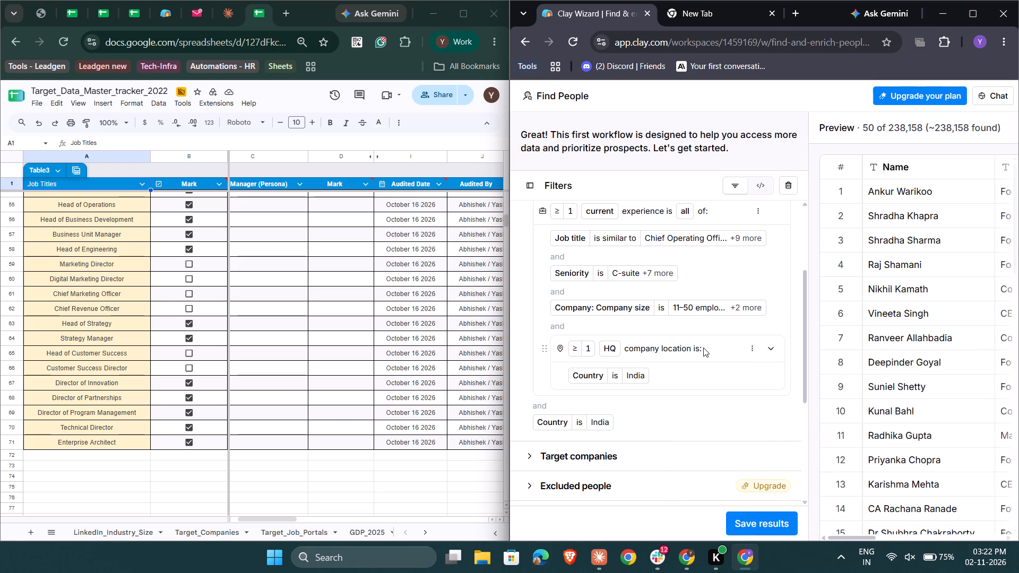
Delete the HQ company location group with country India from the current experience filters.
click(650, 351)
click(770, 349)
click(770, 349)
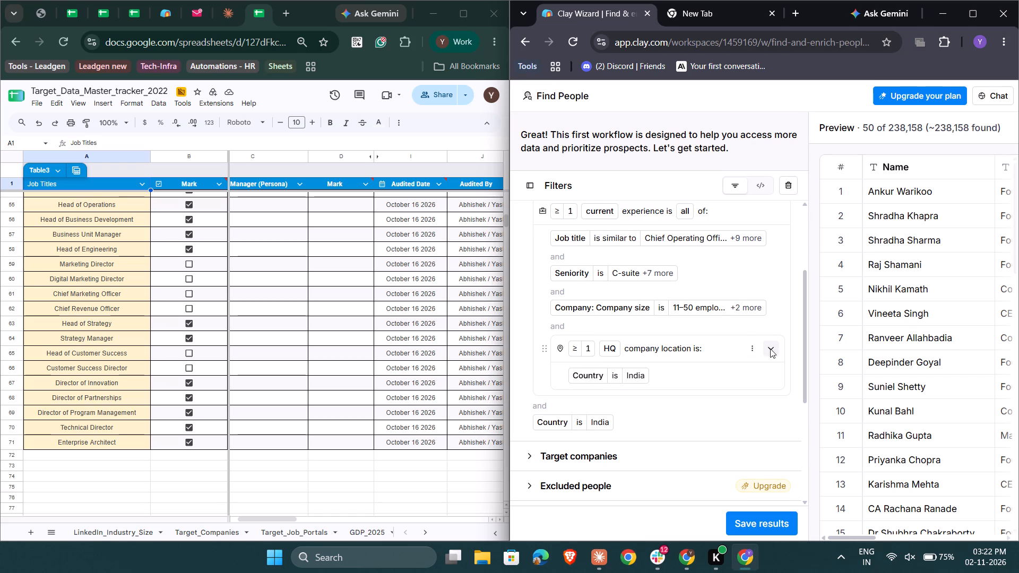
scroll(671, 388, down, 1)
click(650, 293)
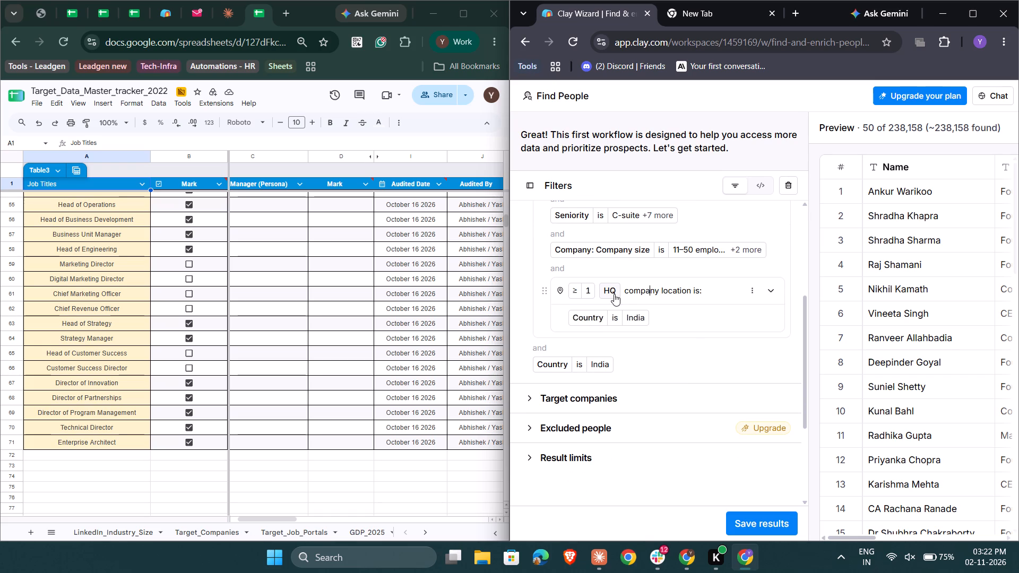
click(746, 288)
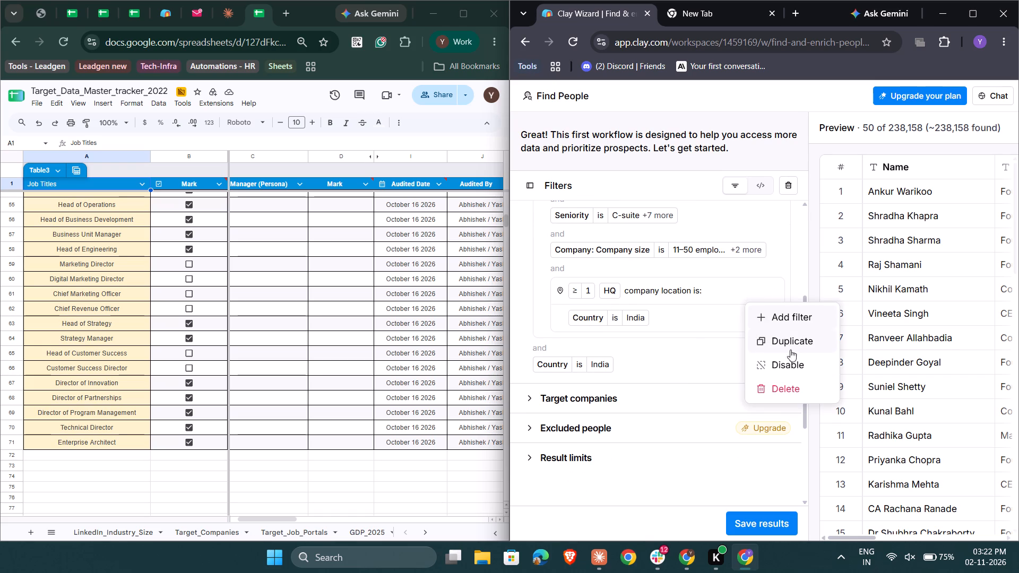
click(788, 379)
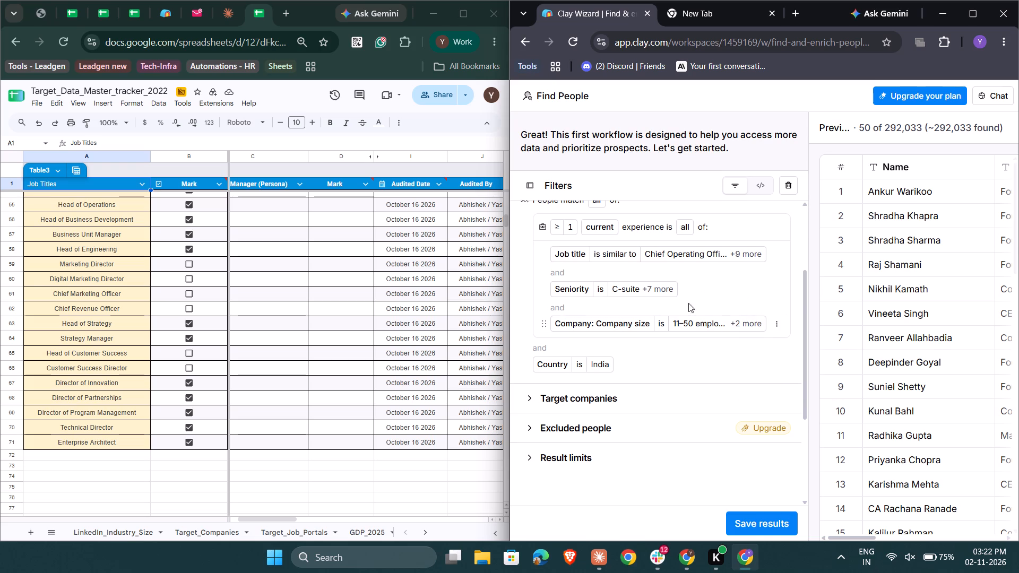
Review the employee ranges selected in the company size filter and close its options.
scroll(705, 301, down, 1)
scroll(662, 305, up, 1)
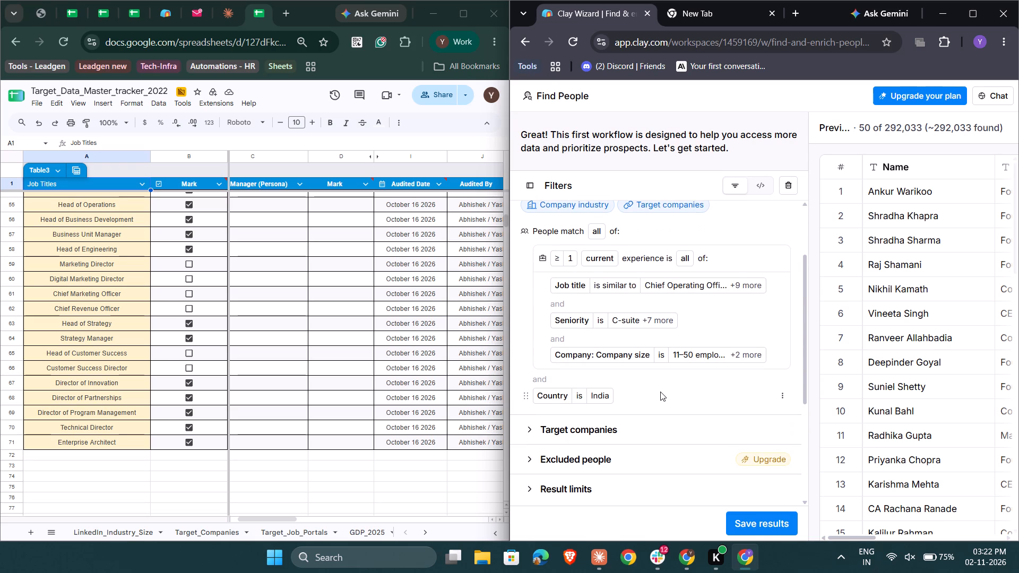
click(749, 357)
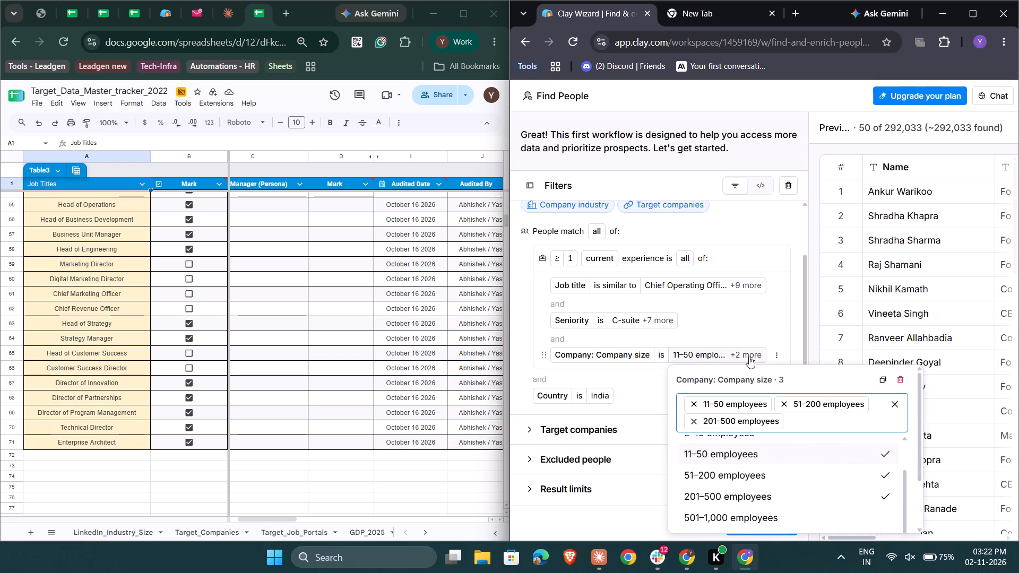
scroll(775, 481, right, 1)
click(571, 524)
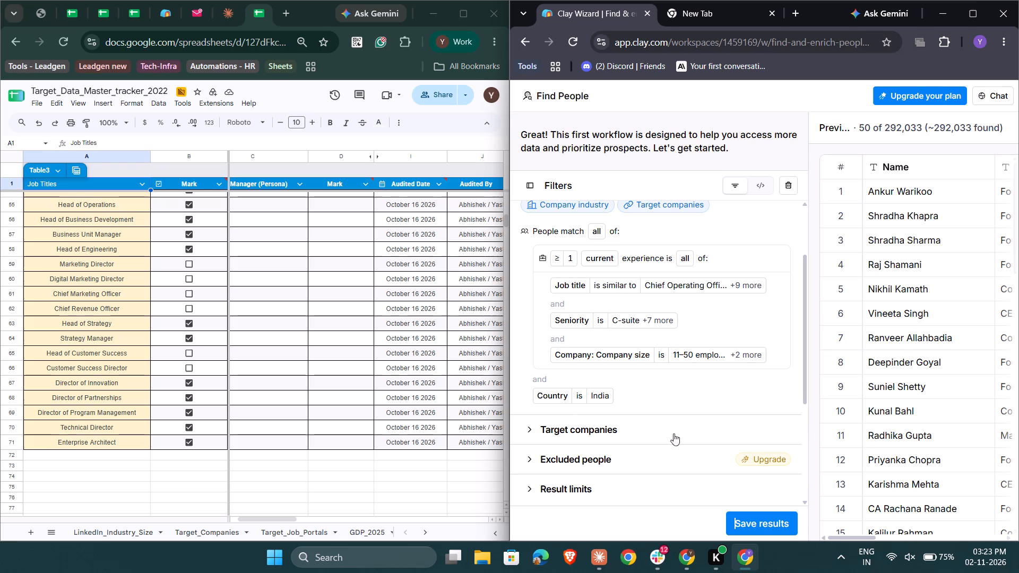
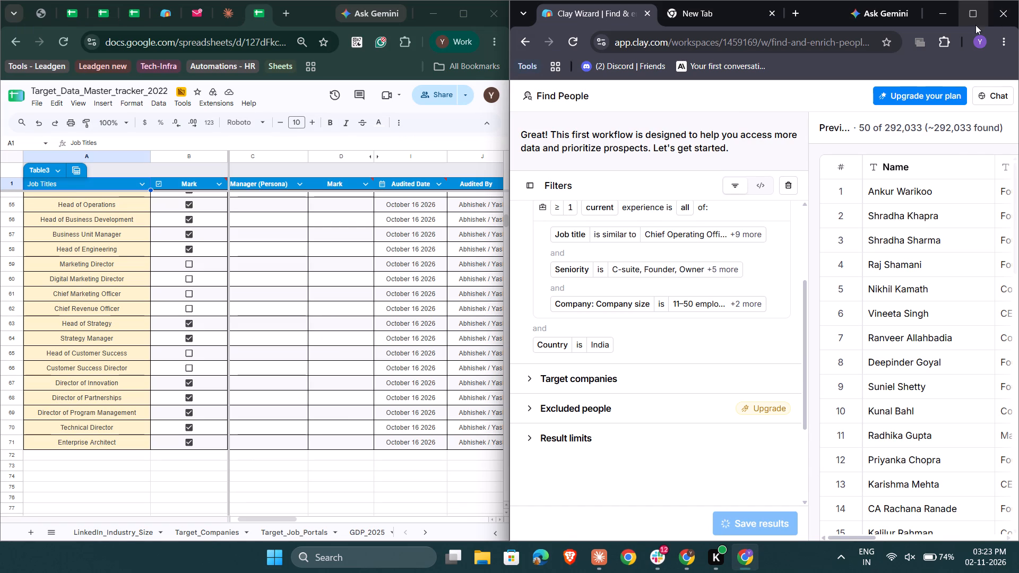
Maximize the browser window, add the Work email enrichment, and deselect Summarize LinkedIn profile.
click(972, 14)
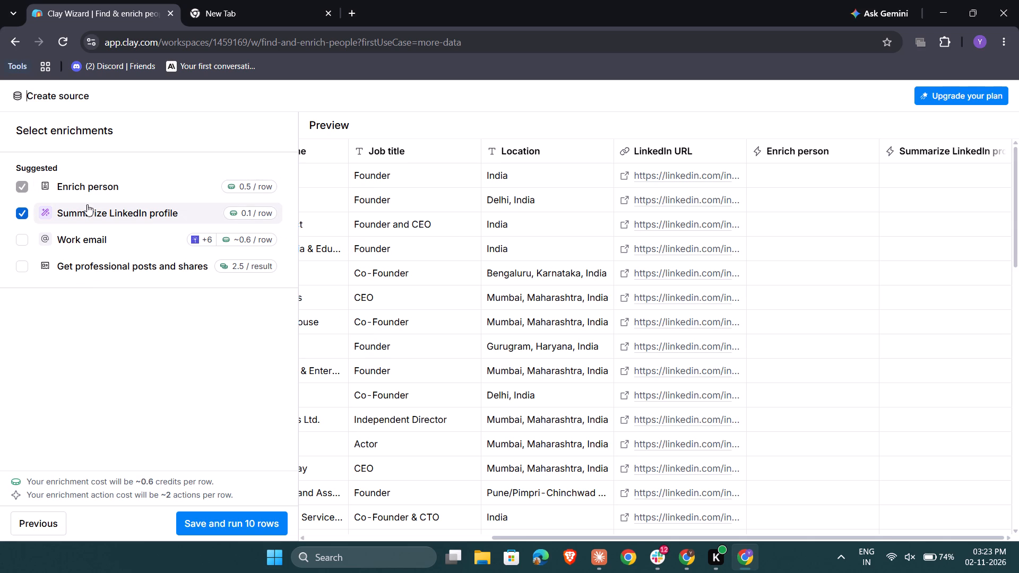
scroll(574, 335, right, 5)
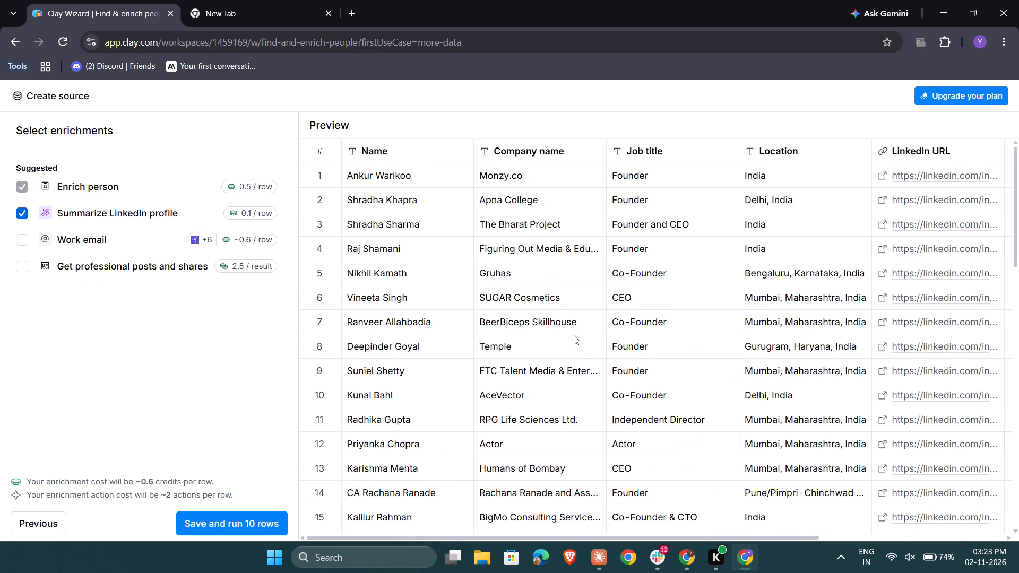
scroll(574, 335, left, 4)
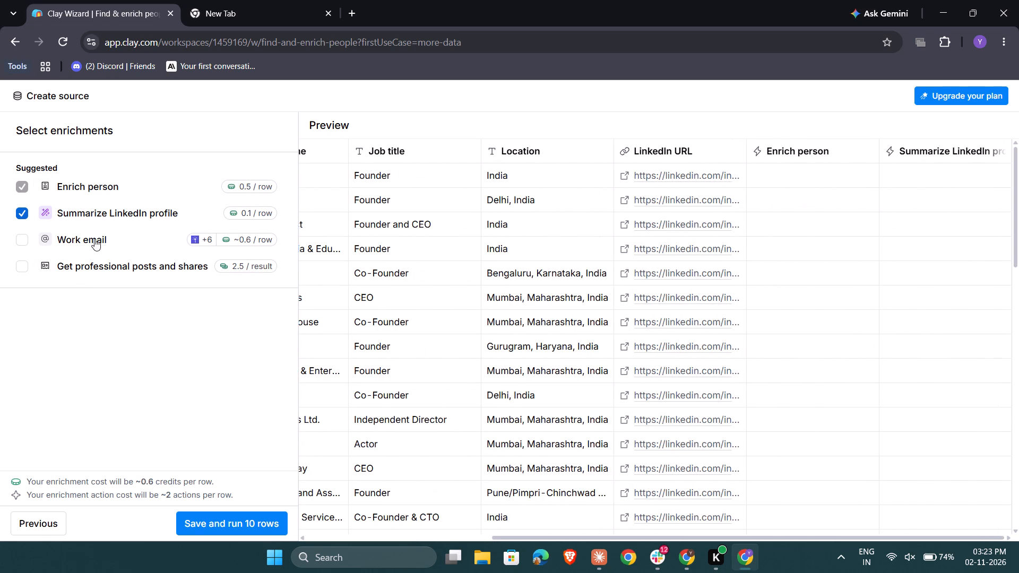
click(14, 237)
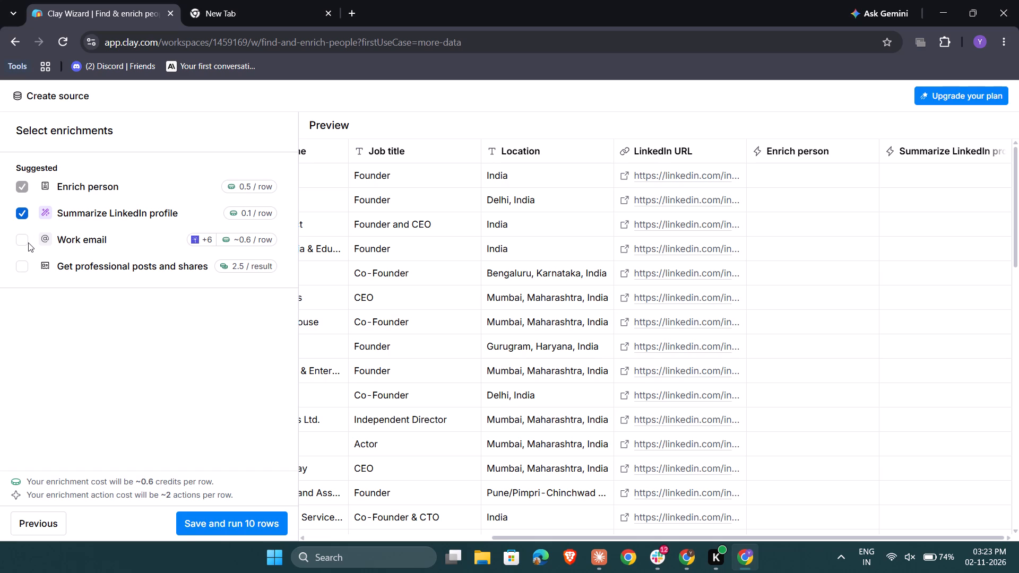
click(28, 242)
click(19, 239)
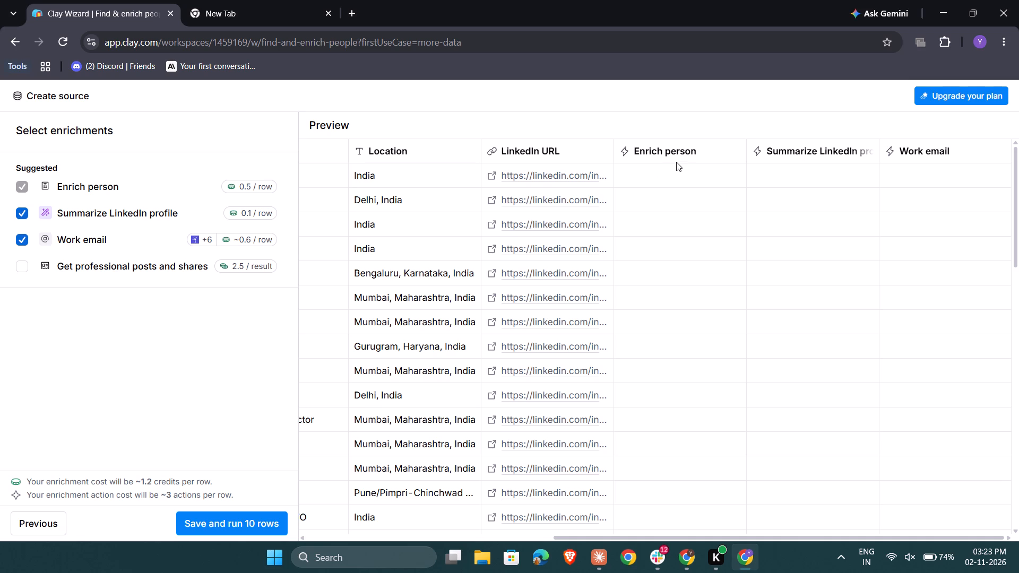
scroll(722, 253, left, 1)
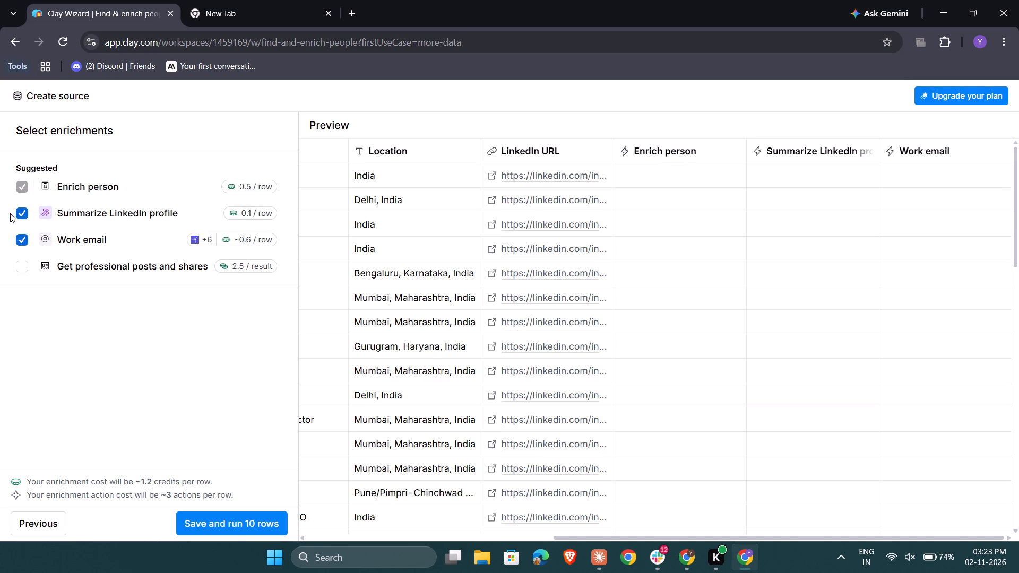
click(20, 213)
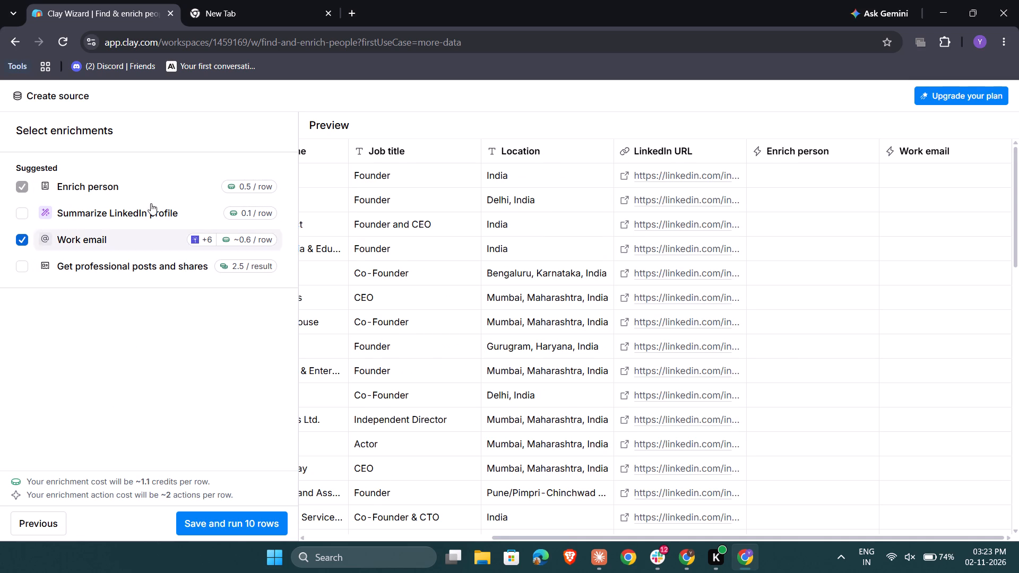
Save the people source with the selected enrichments and run 10 rows.
click(241, 524)
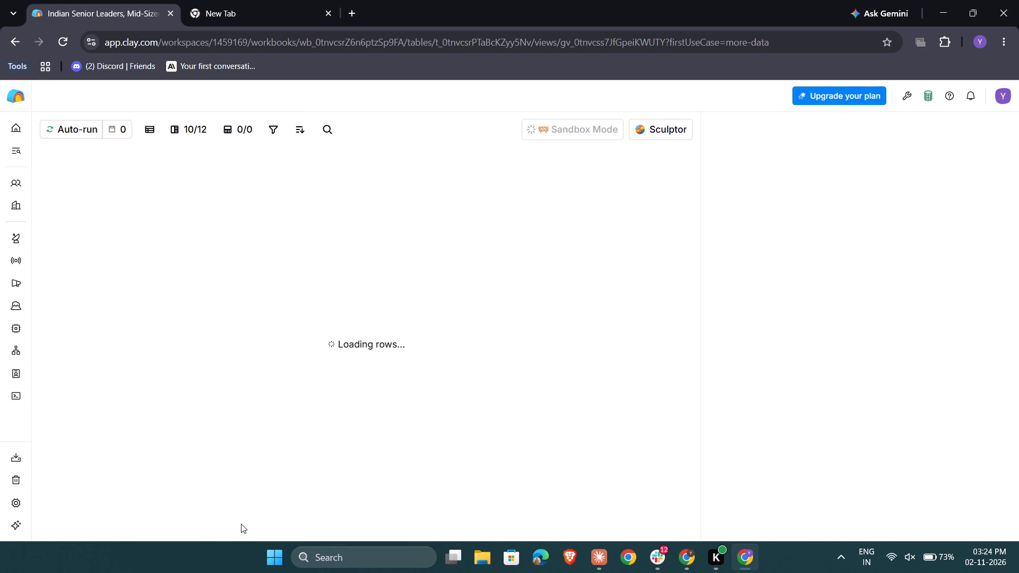
Look through the new people table's columns, from the name and location fields to the work email waterfall.
scroll(568, 391, left, 2)
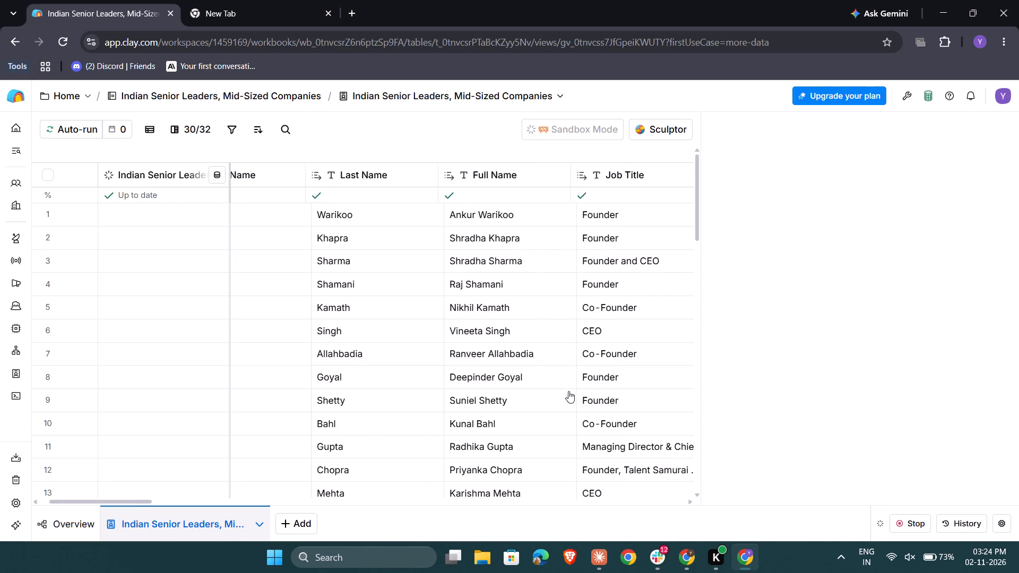
scroll(568, 391, left, 8)
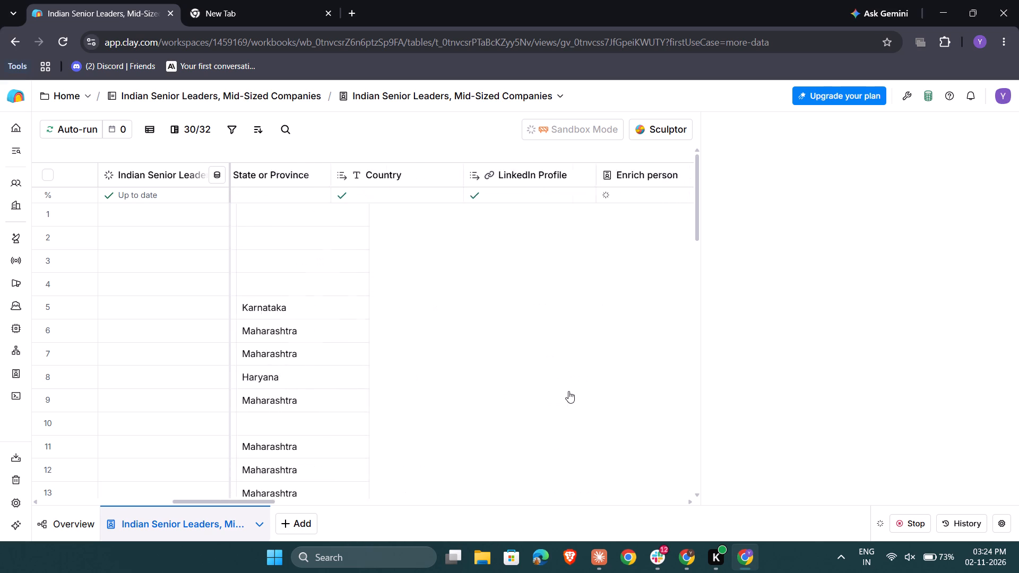
scroll(568, 391, left, 4)
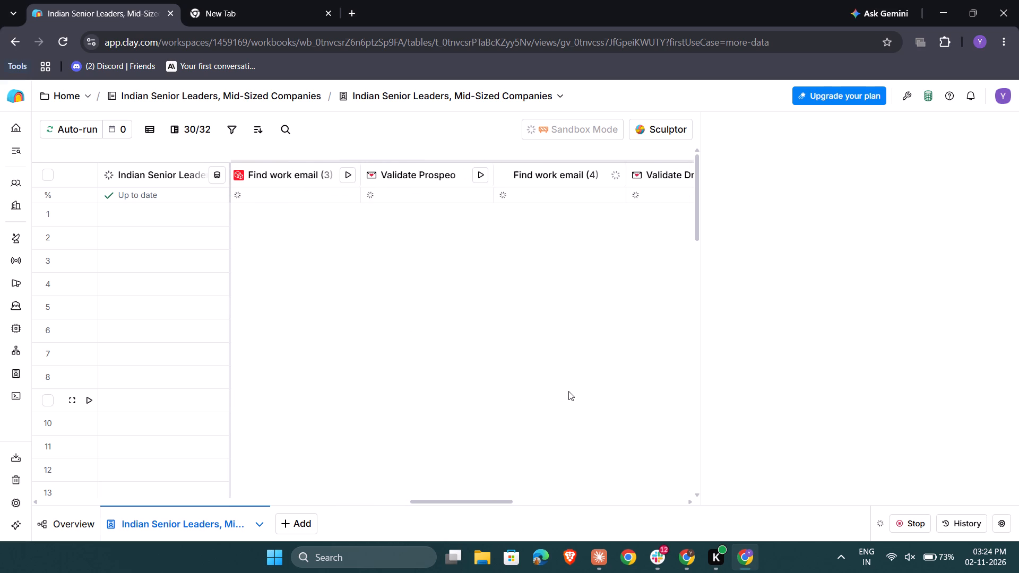
scroll(568, 391, left, 1)
scroll(568, 391, right, 8)
scroll(568, 391, left, 6)
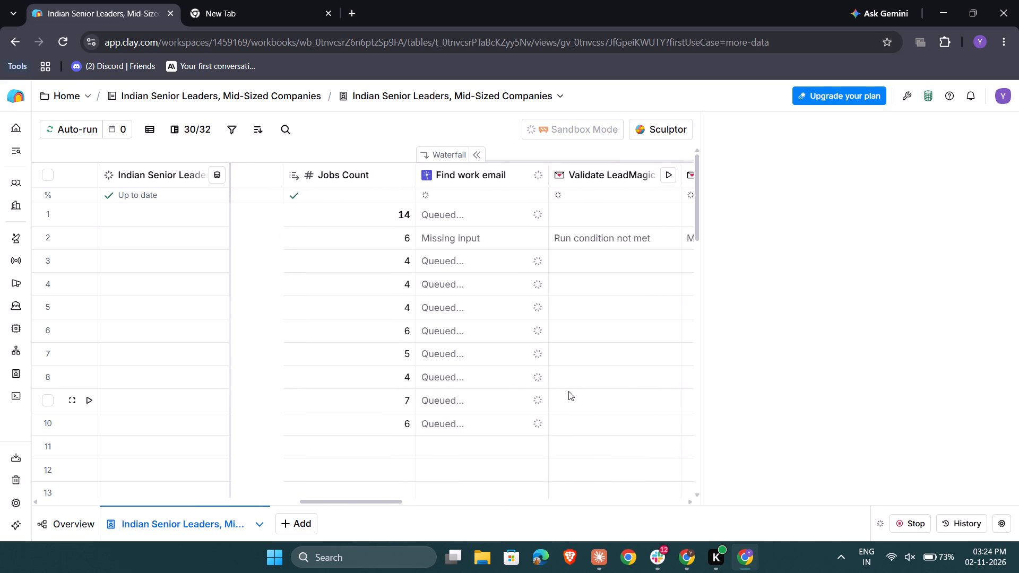
scroll(568, 391, right, 1)
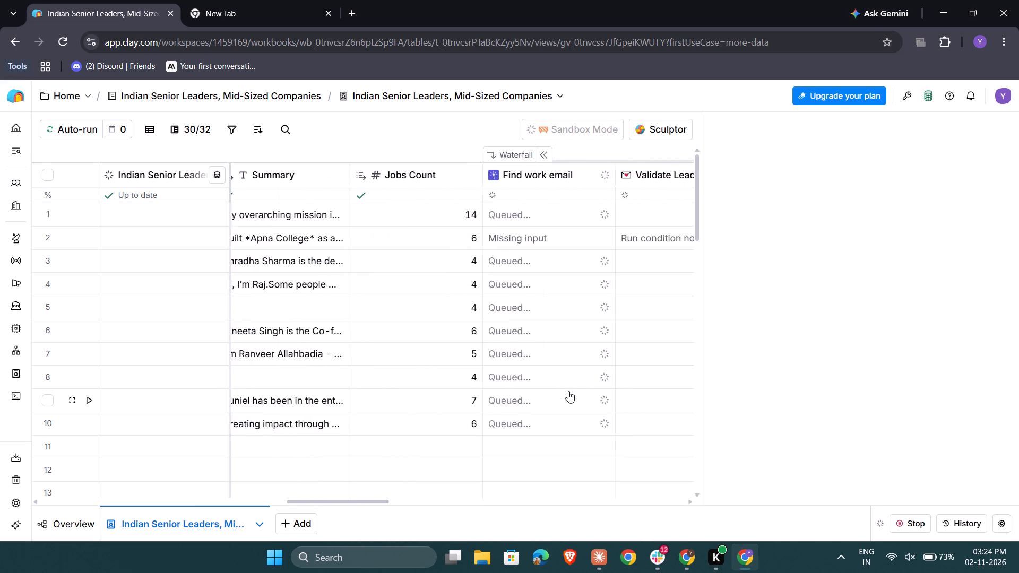
scroll(568, 391, right, 7)
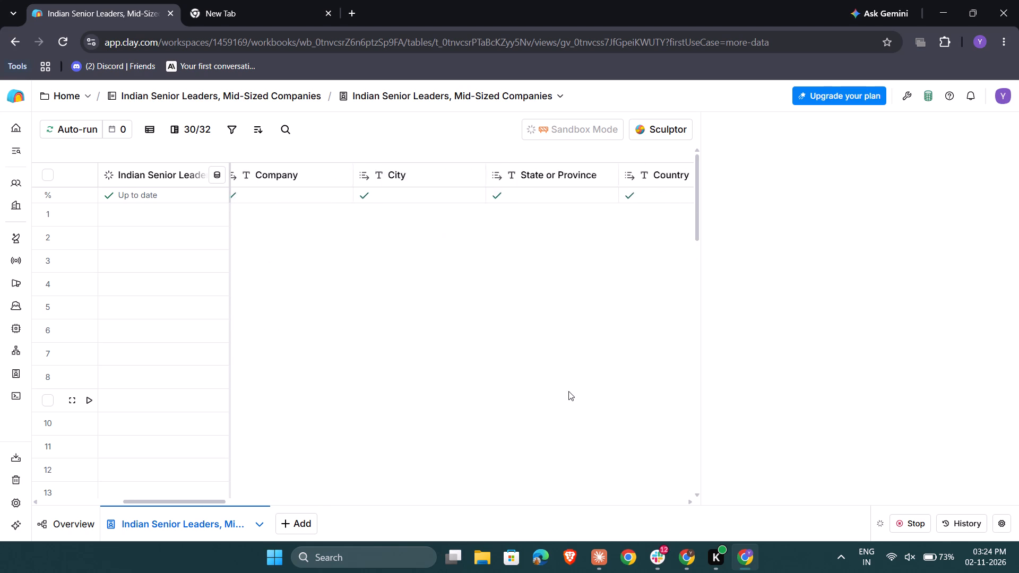
scroll(429, 377, right, 5)
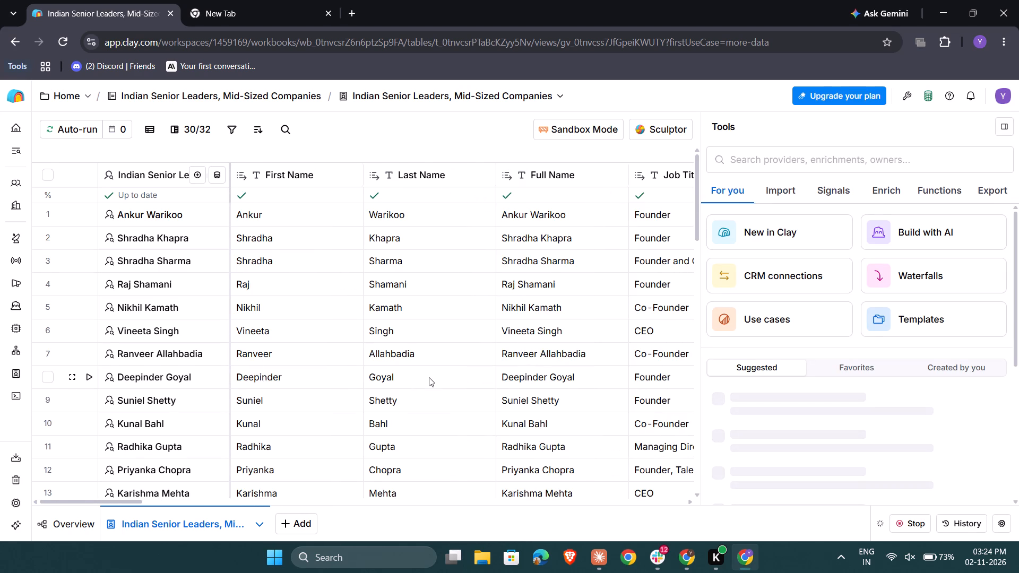
Review the people's company and location data, Enrich person fields, and Find work email results.
scroll(429, 377, left, 4)
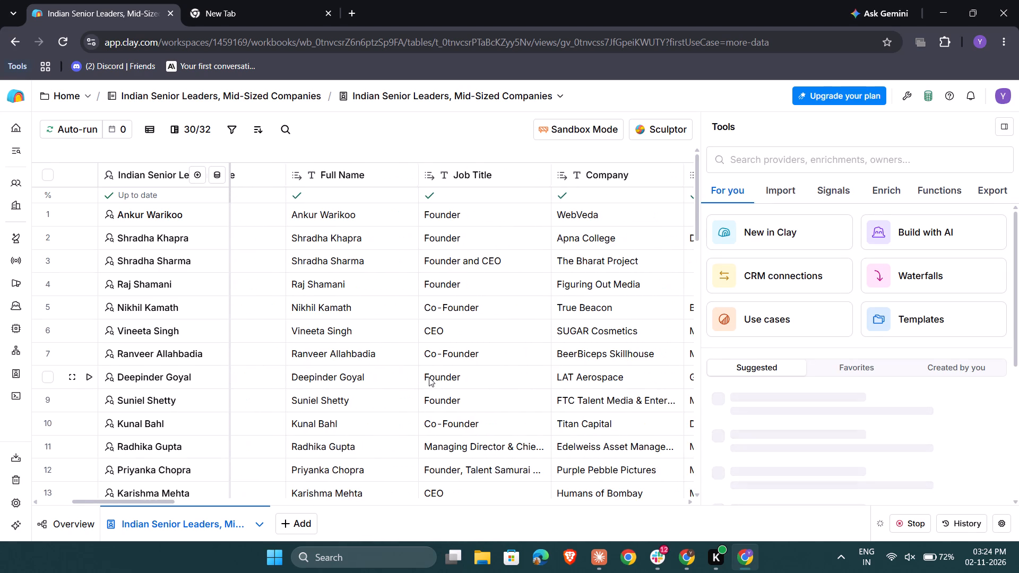
scroll(429, 377, left, 5)
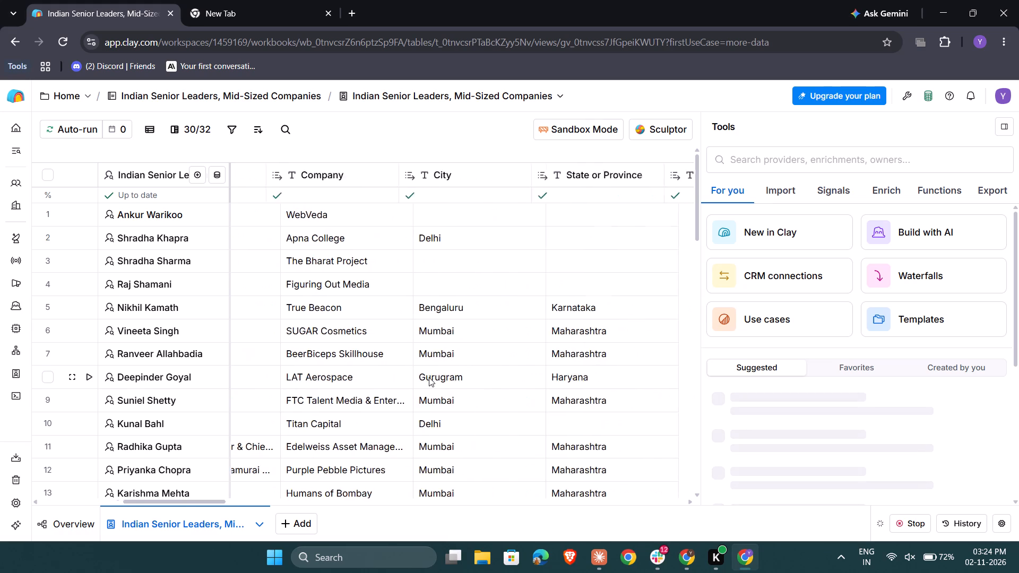
scroll(429, 377, left, 4)
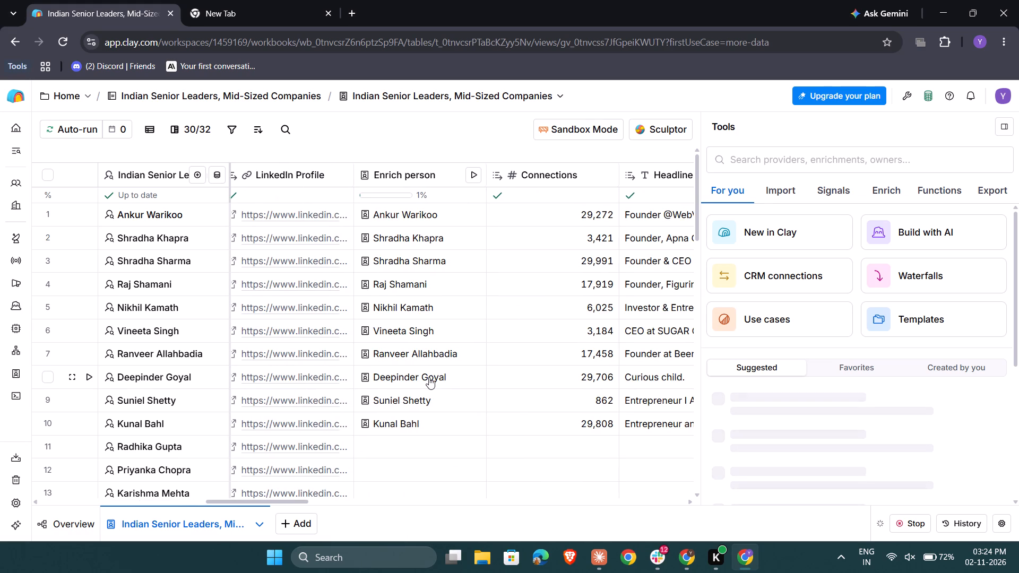
scroll(559, 393, left, 1)
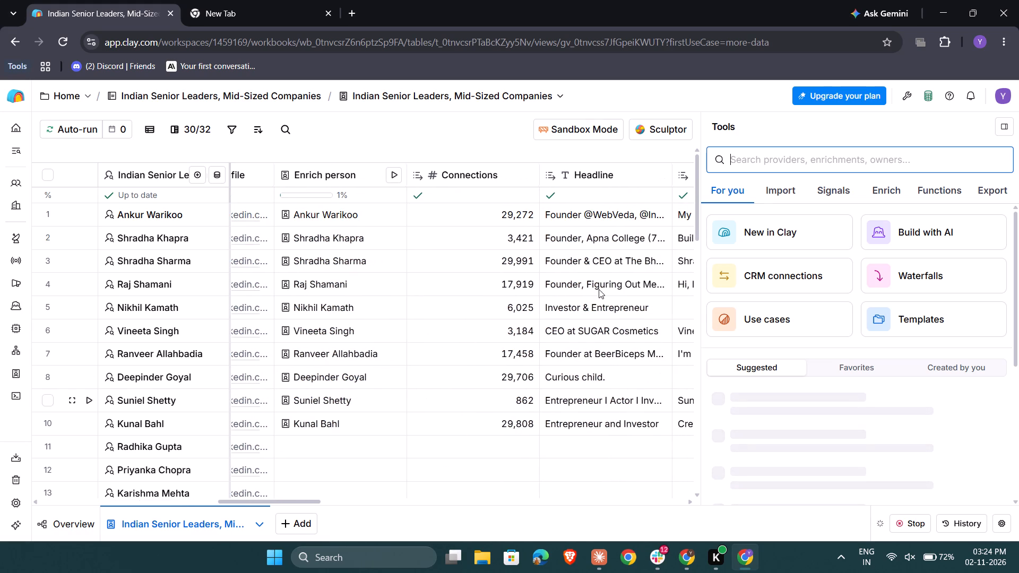
scroll(571, 359, left, 4)
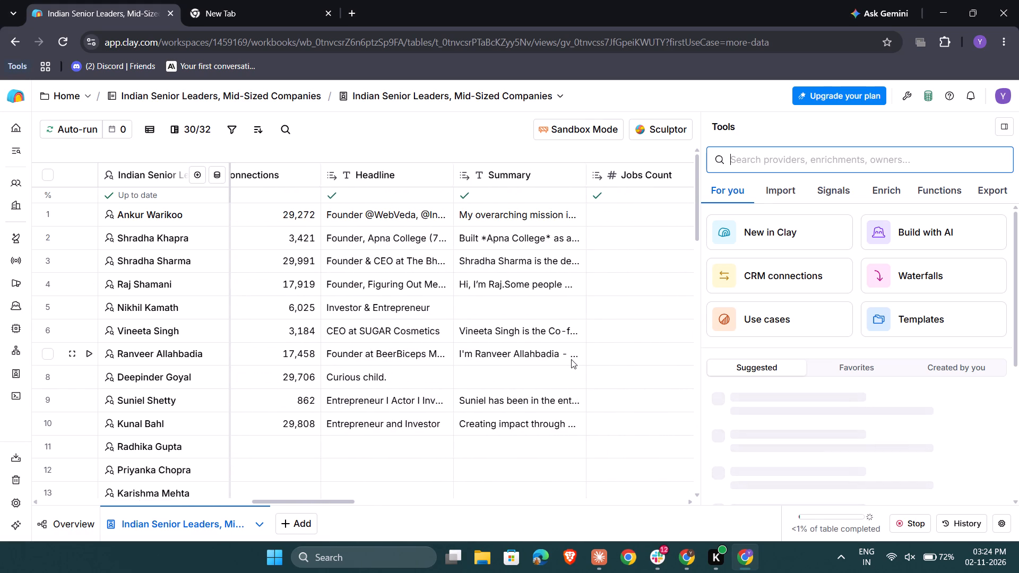
scroll(571, 359, left, 4)
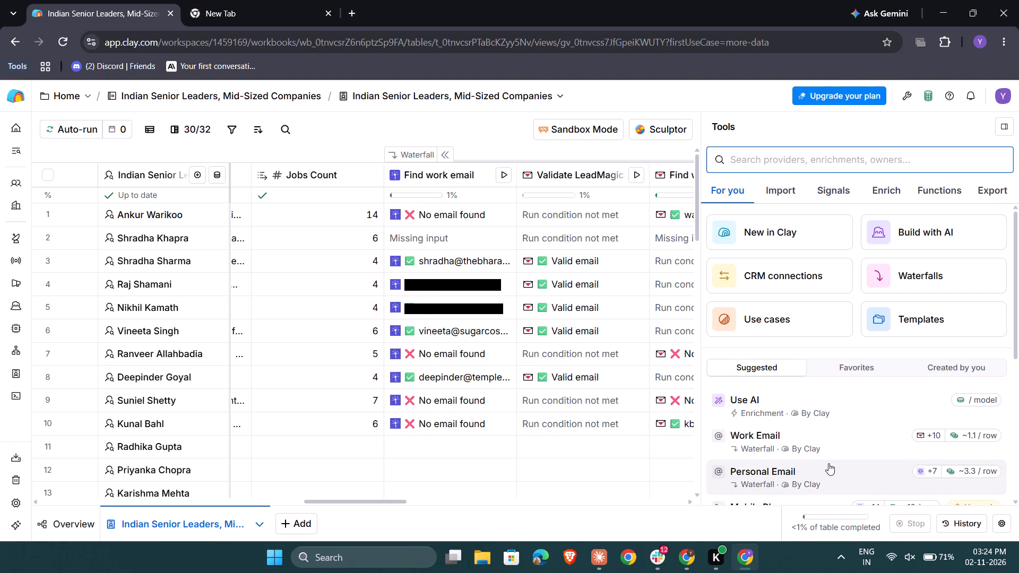
Review the suggested enrichment and transformation tools available for the table.
scroll(828, 463, down, 1)
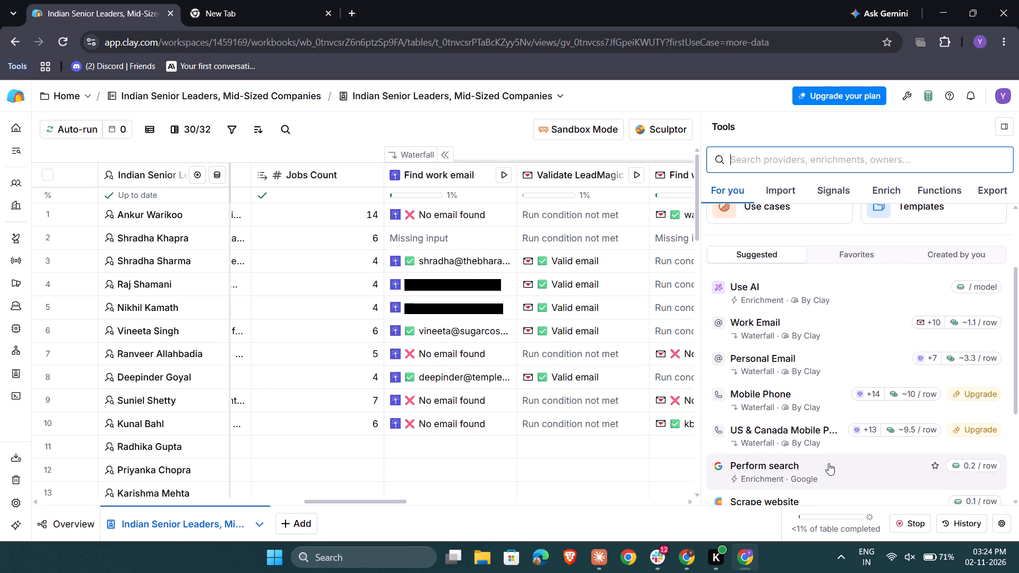
scroll(828, 463, down, 2)
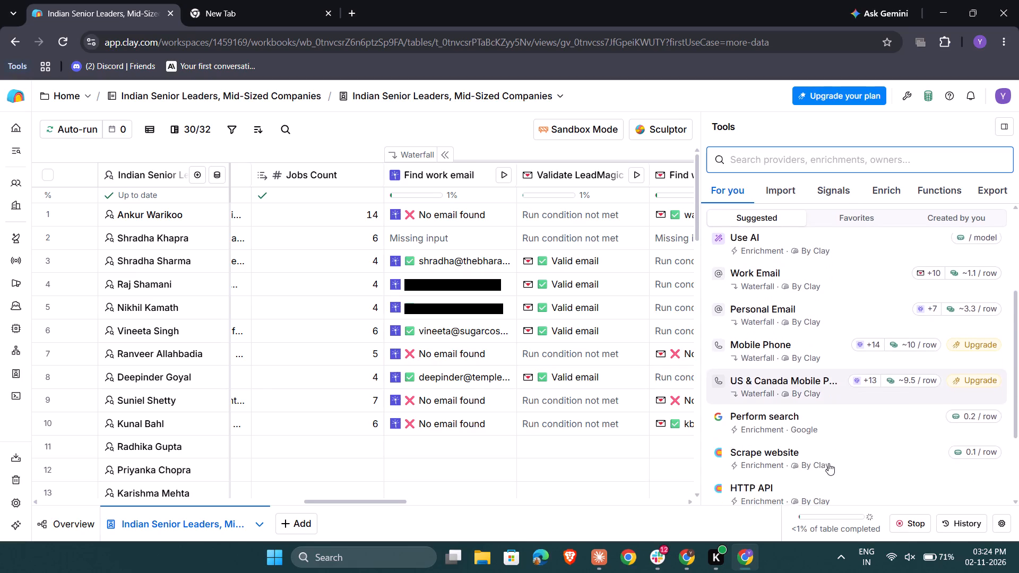
scroll(828, 463, down, 2)
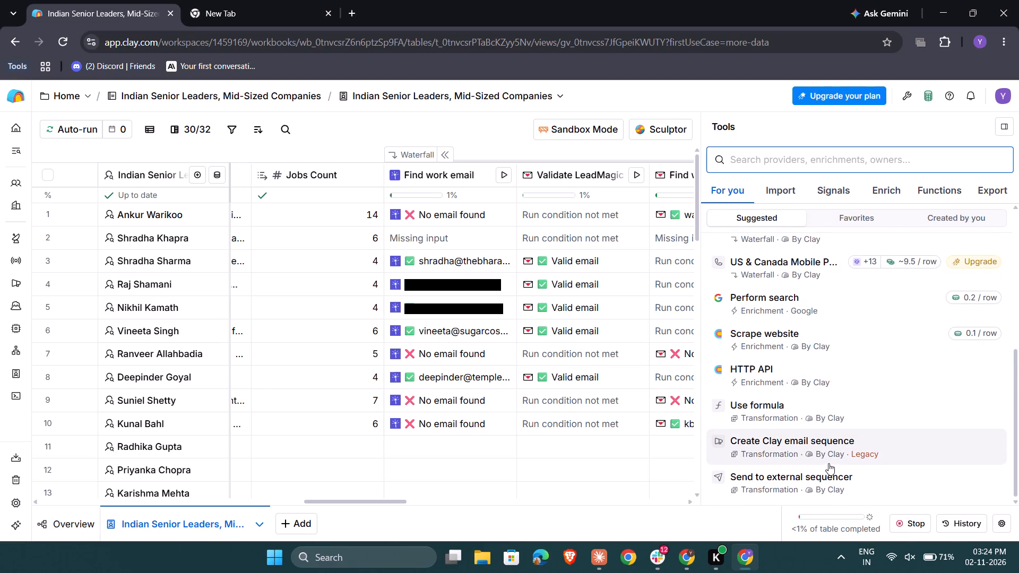
scroll(813, 395, up, 4)
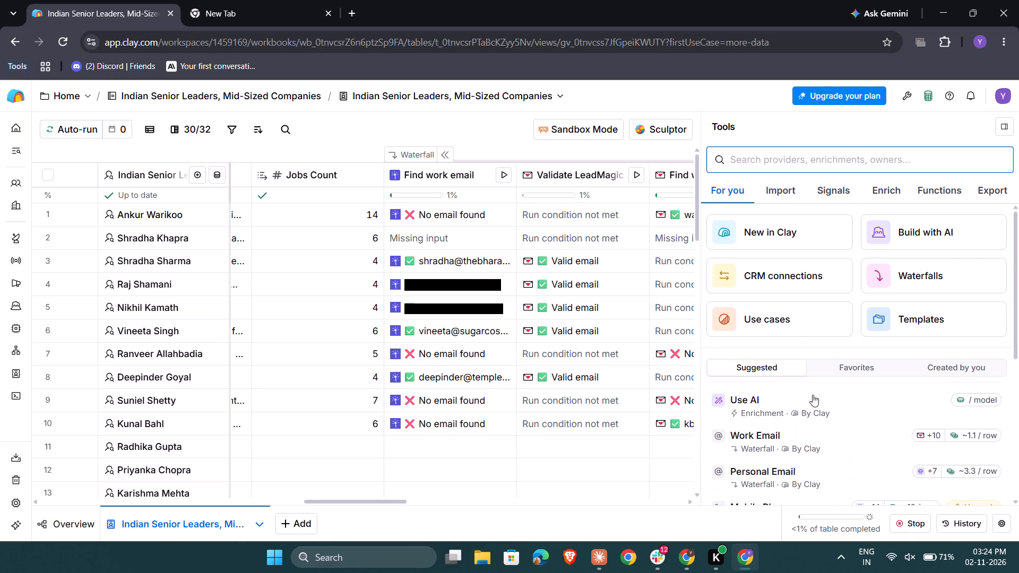